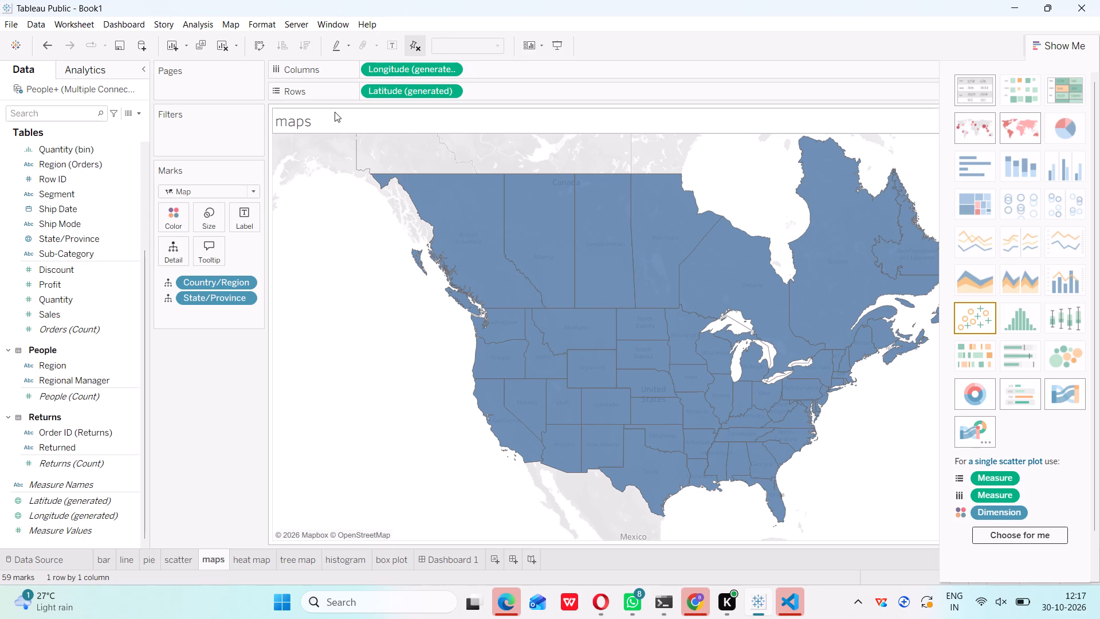
Review the heat map, maps, tree map and histogram worksheets one after another.
{"action": "left_click", "coordinate": [262, 561]}
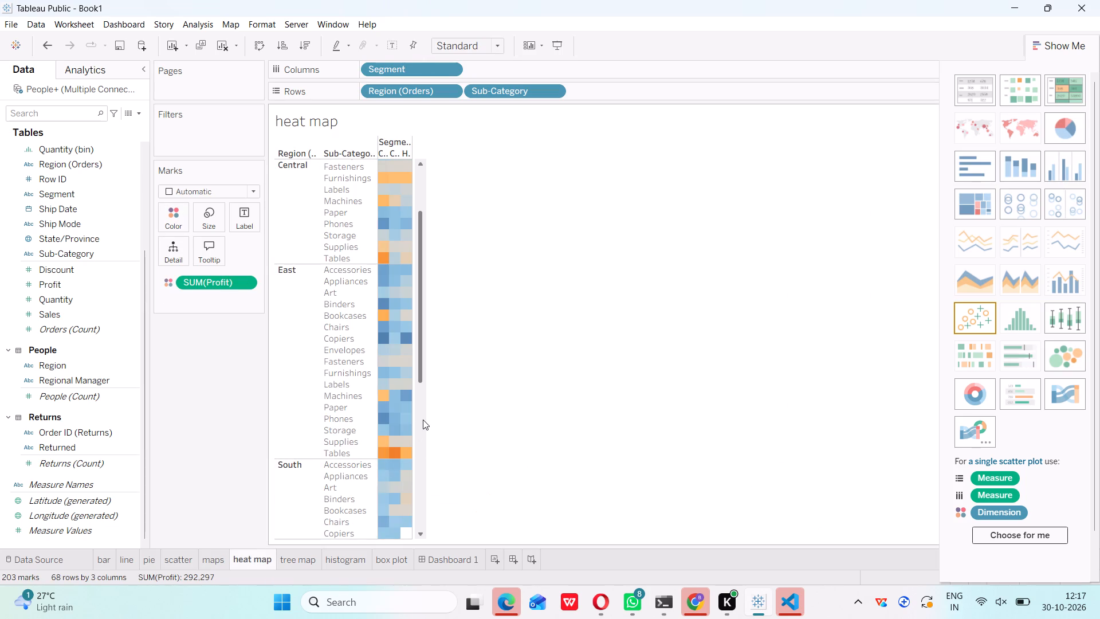
{"action": "left_click", "coordinate": [220, 562]}
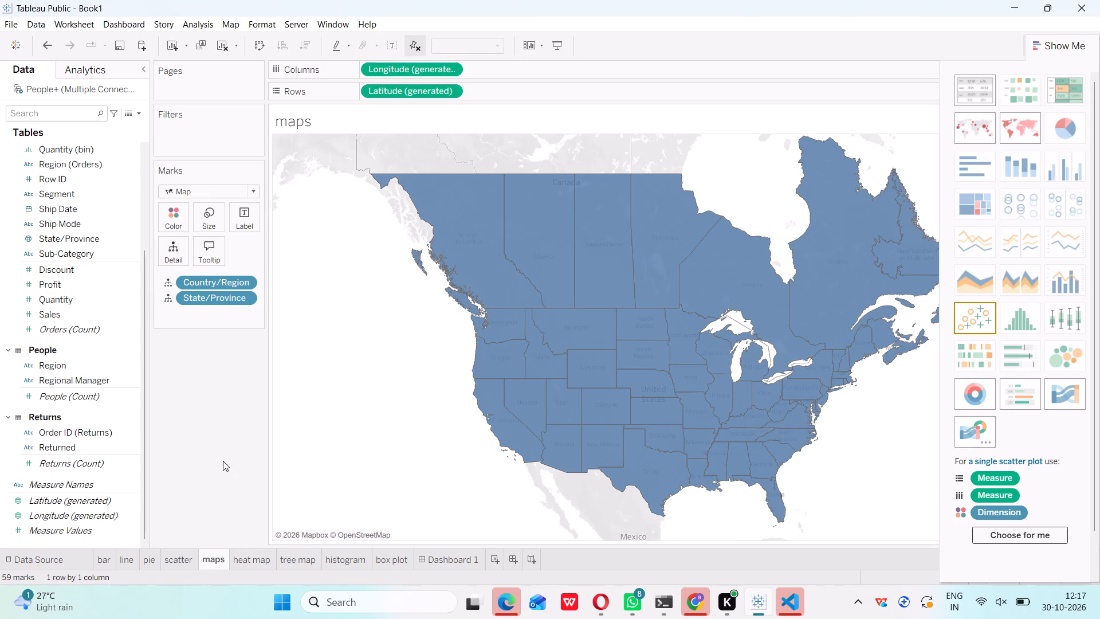
{"action": "left_click", "coordinate": [246, 554]}
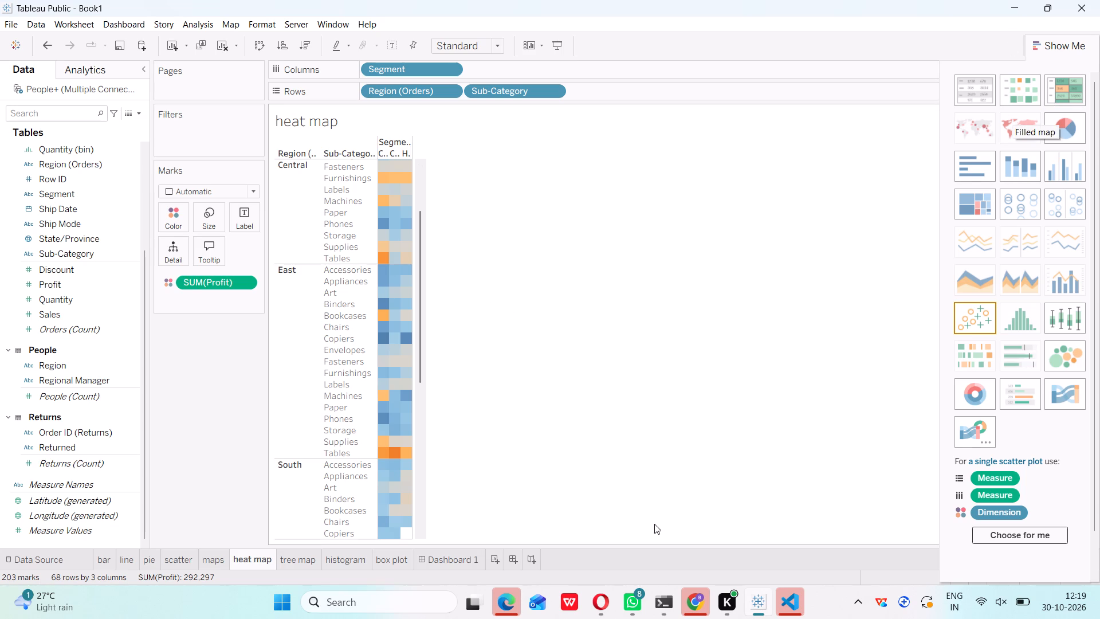
{"action": "left_click", "coordinate": [286, 562]}
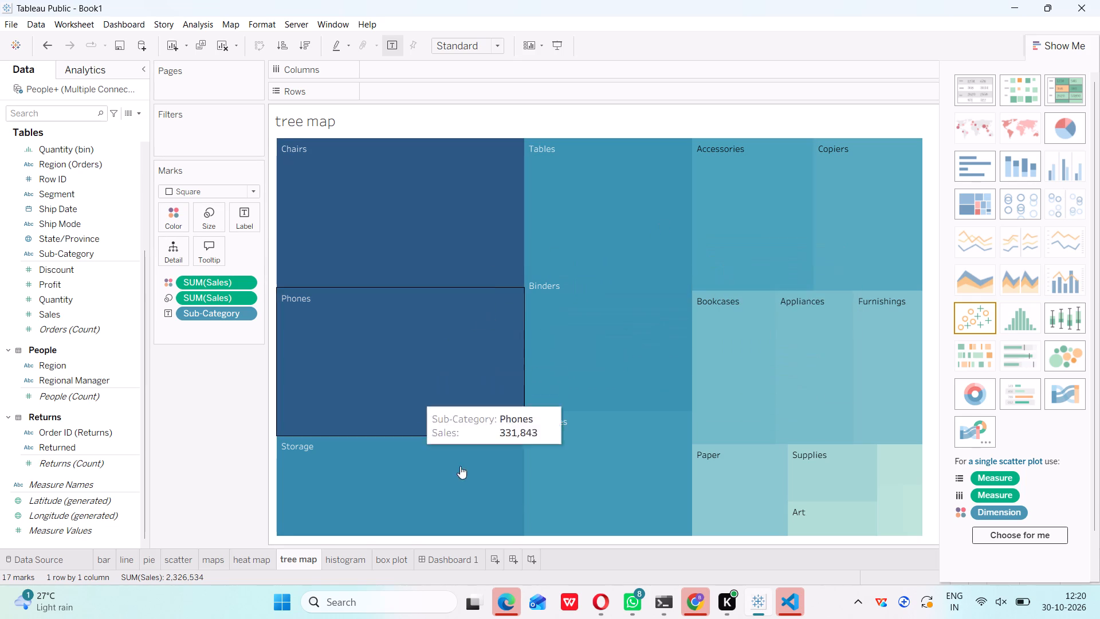
{"action": "left_click", "coordinate": [351, 559]}
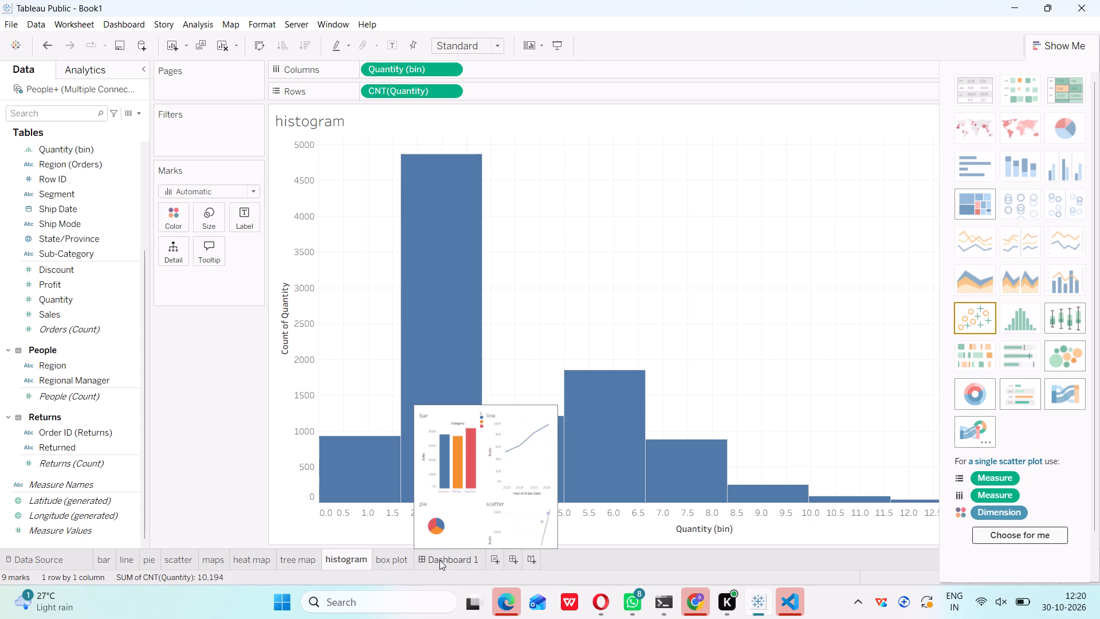
Add a new blank story to the workbook.
{"action": "left_click", "coordinate": [531, 563]}
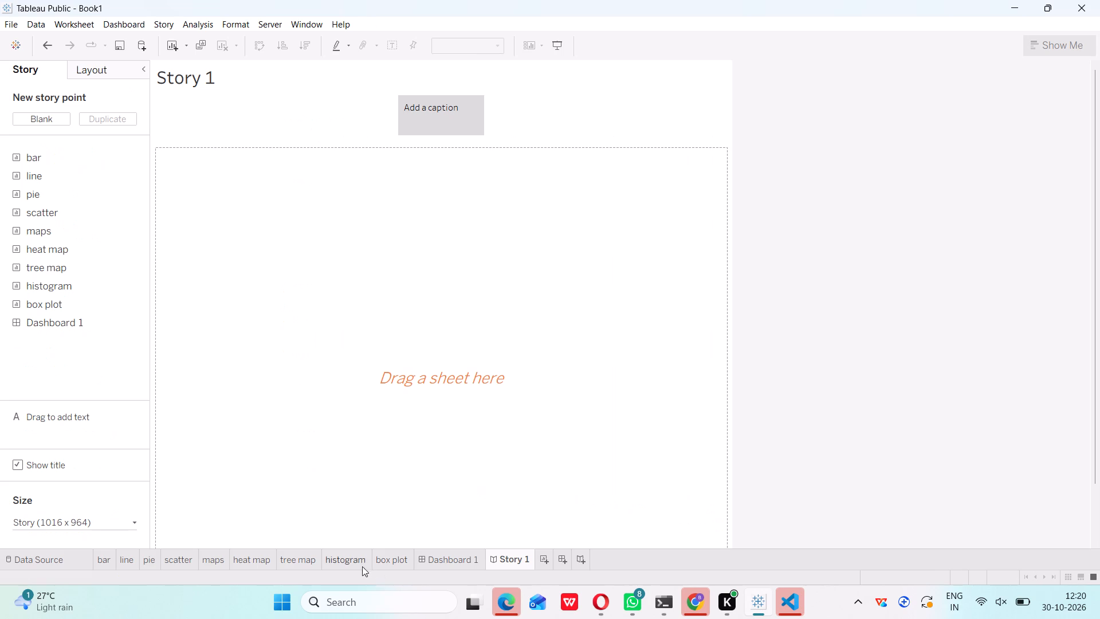
{"action": "right_click", "coordinate": [524, 558]}
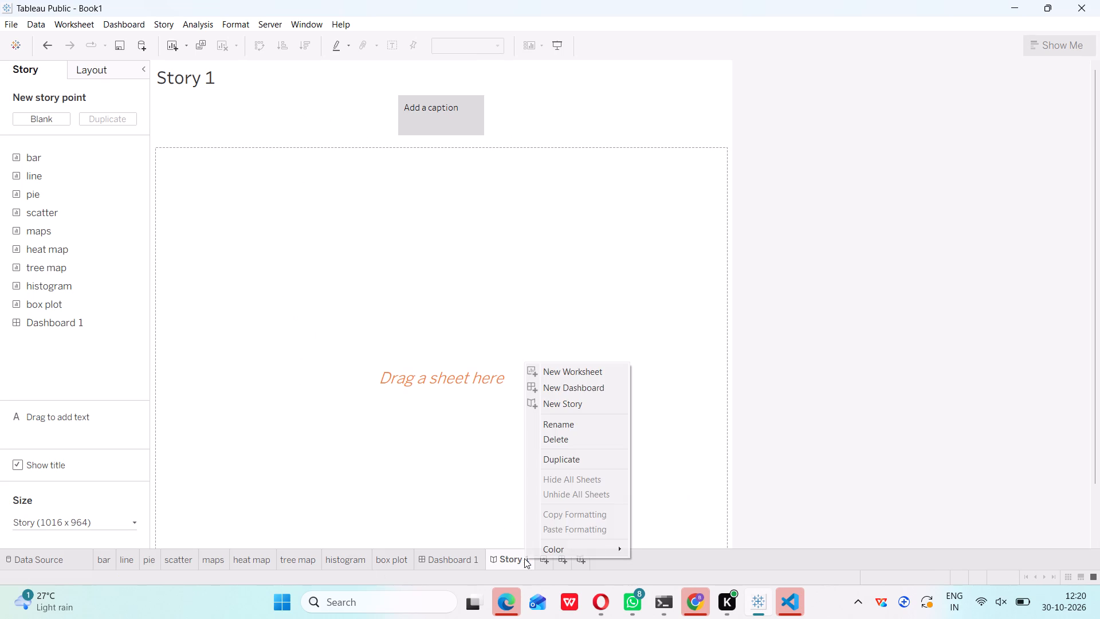
{"action": "scroll", "coordinate": [565, 509], "scroll_direction": "down", "scroll_amount": 5}
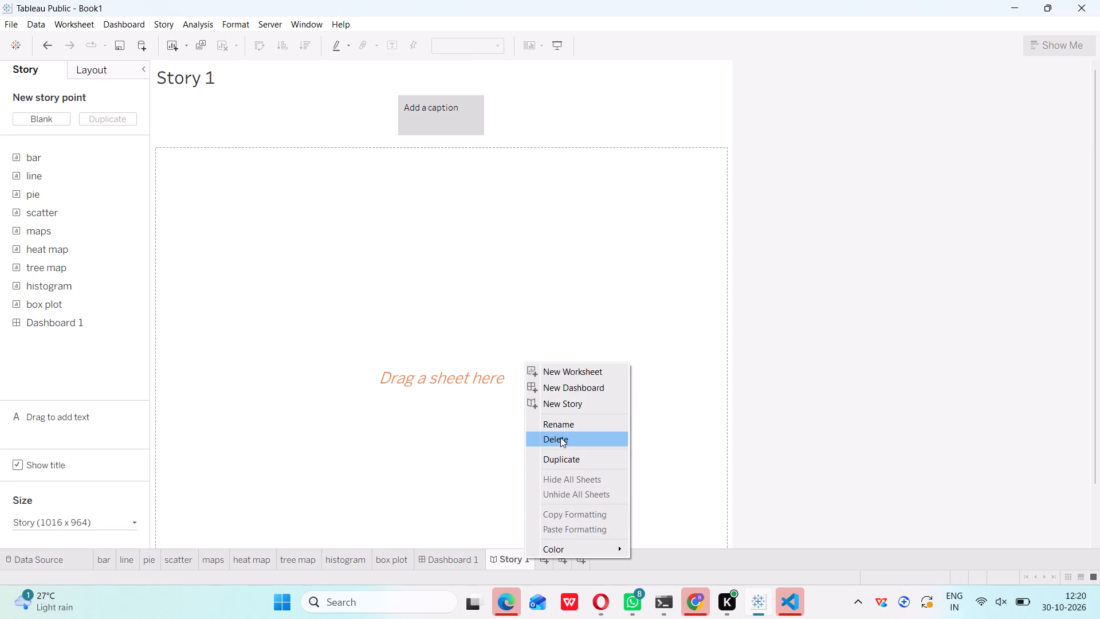
{"action": "left_click", "coordinate": [647, 466]}
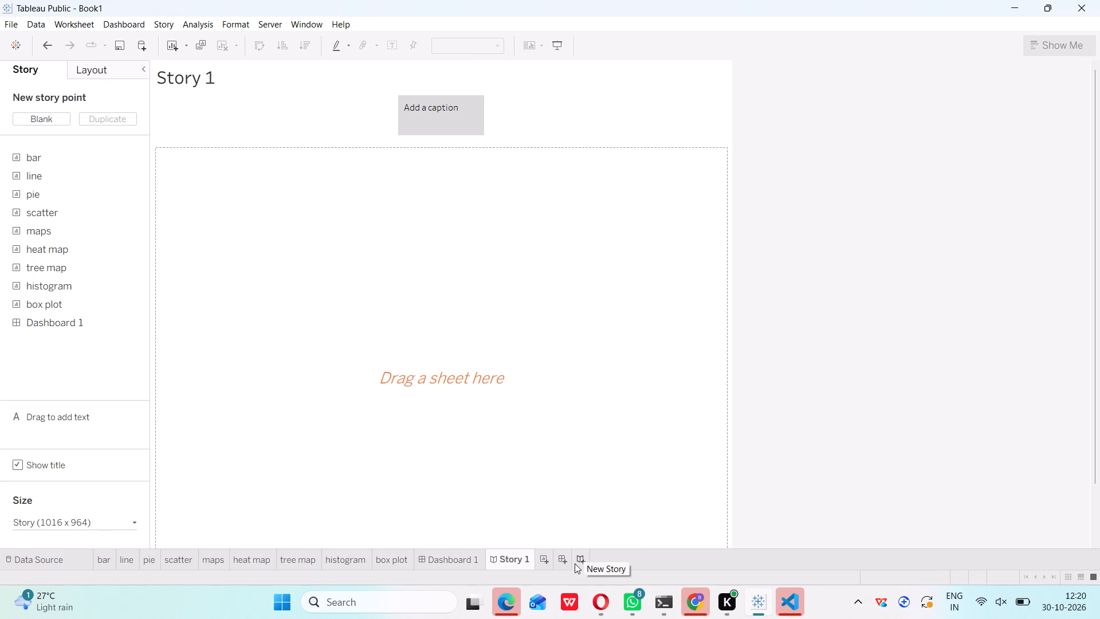
Add a new blank dashboard to the workbook.
{"action": "left_click", "coordinate": [568, 557]}
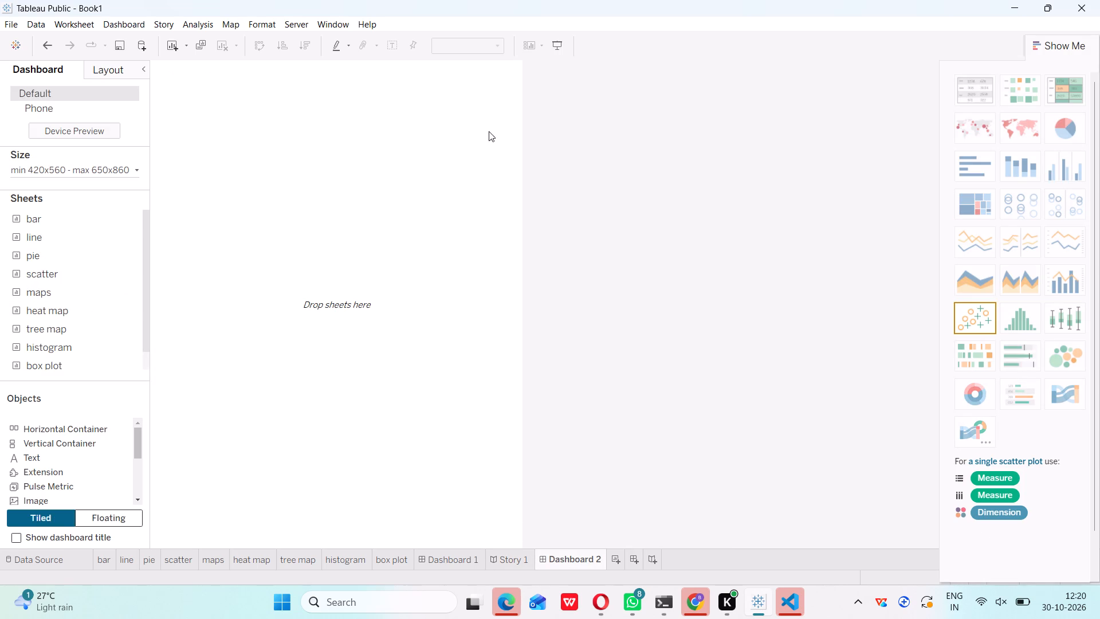
Return to the histogram worksheet and examine the data fields available alongside its quantity bins chart.
{"action": "left_click", "coordinate": [331, 569]}
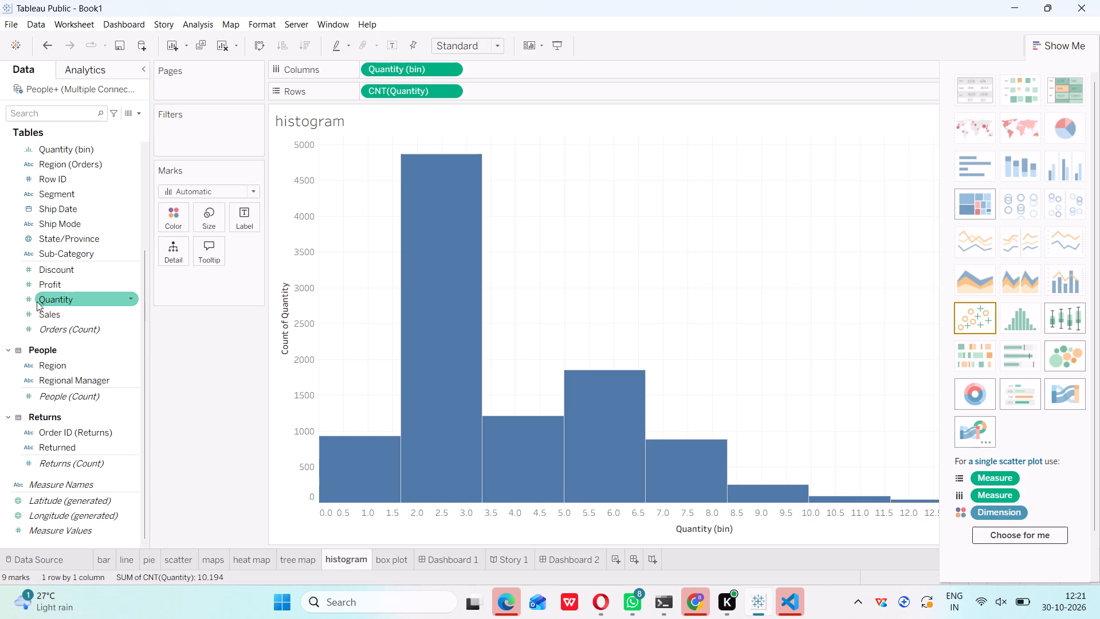
{"action": "scroll", "coordinate": [58, 418], "scroll_direction": "down", "scroll_amount": 8}
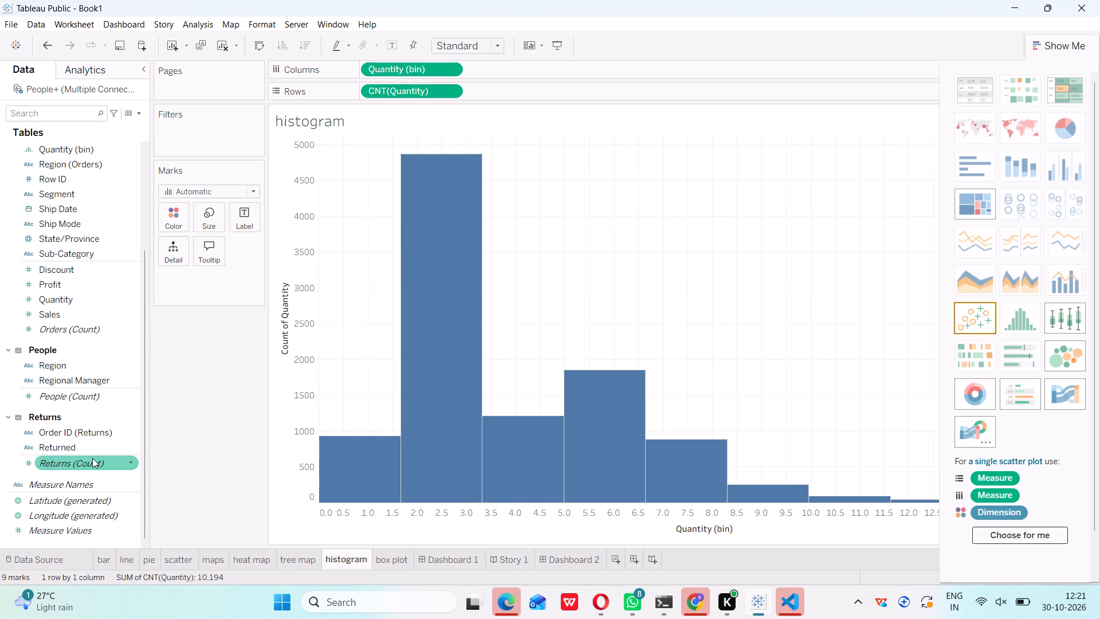
{"action": "scroll", "coordinate": [94, 469], "scroll_direction": "up", "scroll_amount": 5}
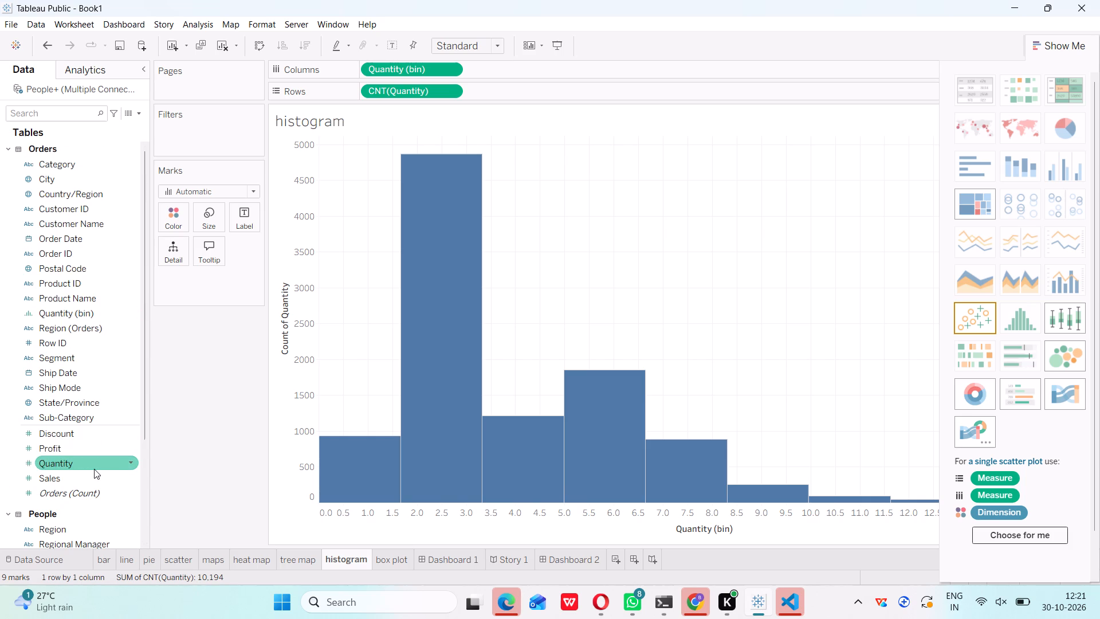
{"action": "scroll", "coordinate": [96, 479], "scroll_direction": "up", "scroll_amount": 2}
{"action": "scroll", "coordinate": [96, 479], "scroll_direction": "down", "scroll_amount": 4}
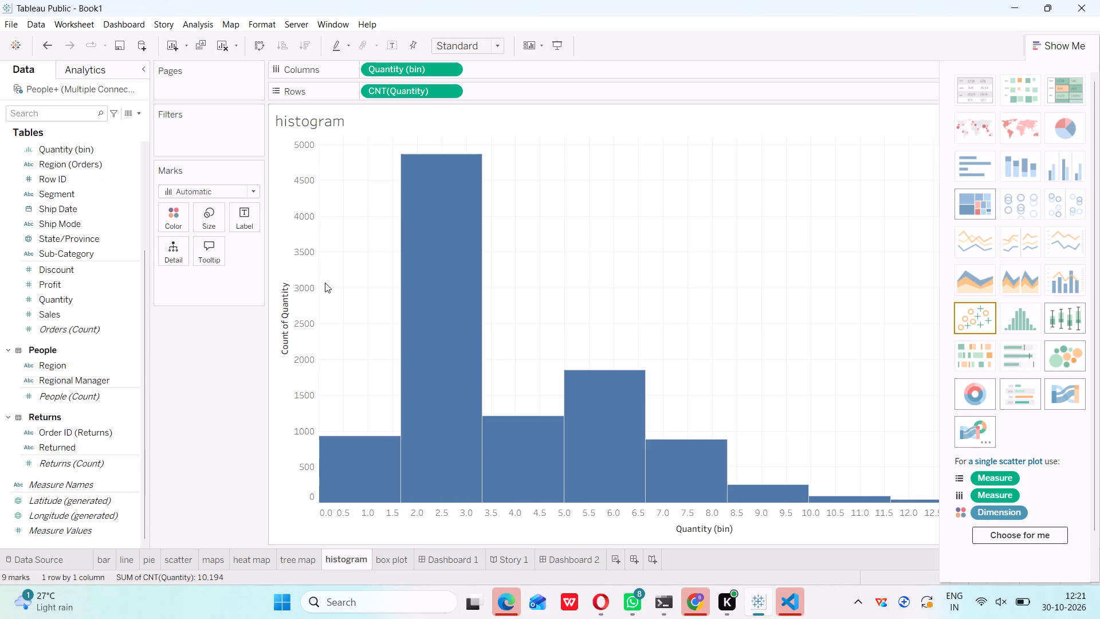
{"action": "scroll", "coordinate": [329, 275], "scroll_direction": "down", "scroll_amount": 3}
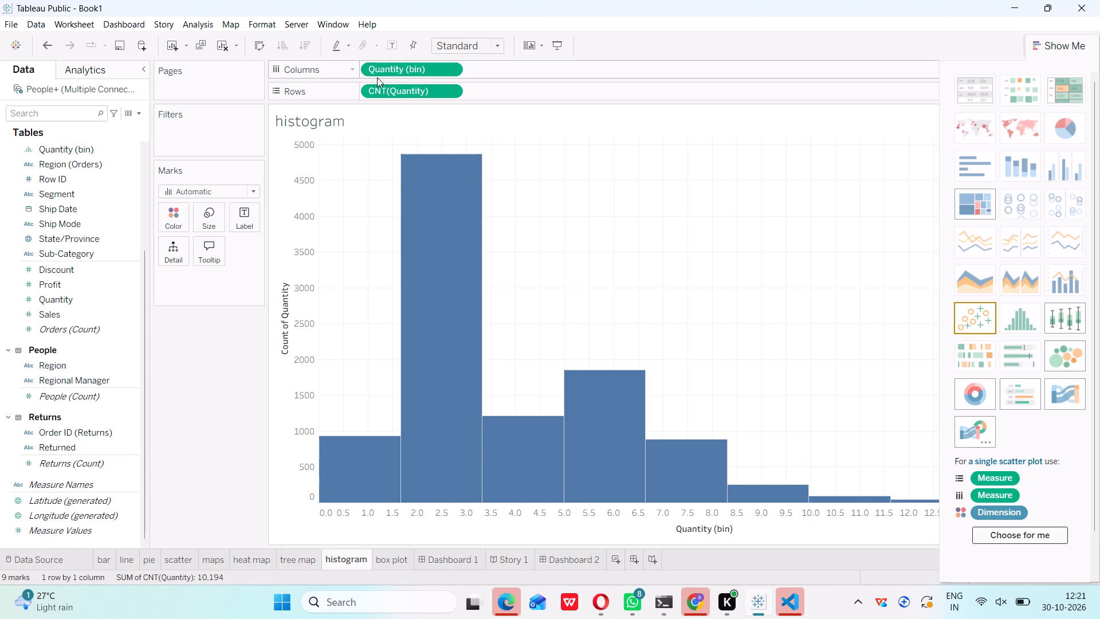
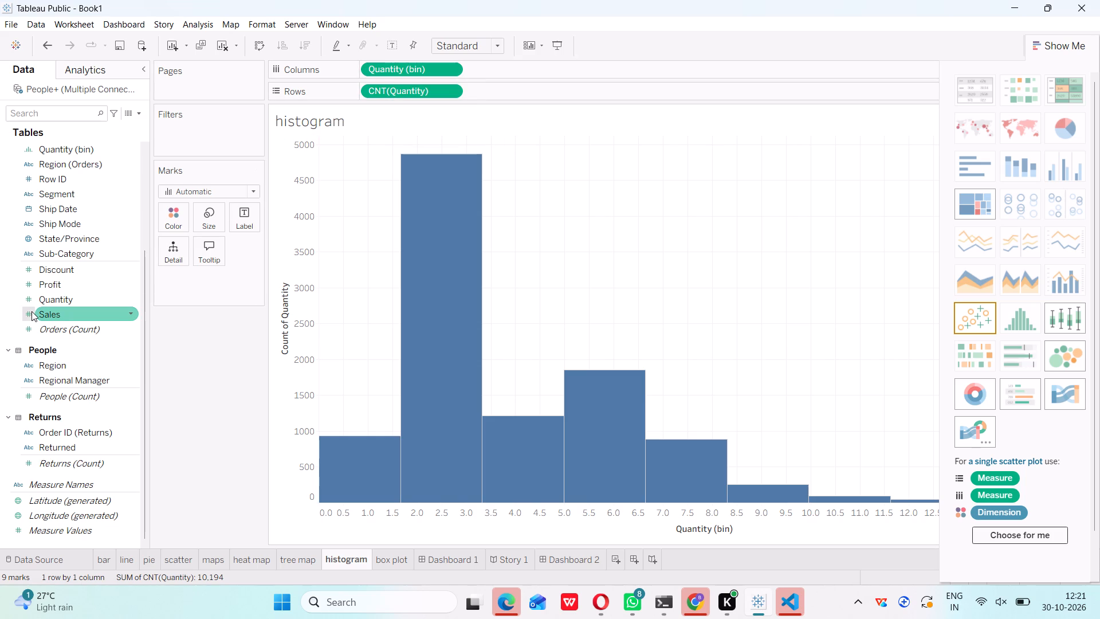
Examine the Orders, People and Returns data fields available to the histogram worksheet.
{"action": "scroll", "coordinate": [32, 311], "scroll_direction": "down", "scroll_amount": 8}
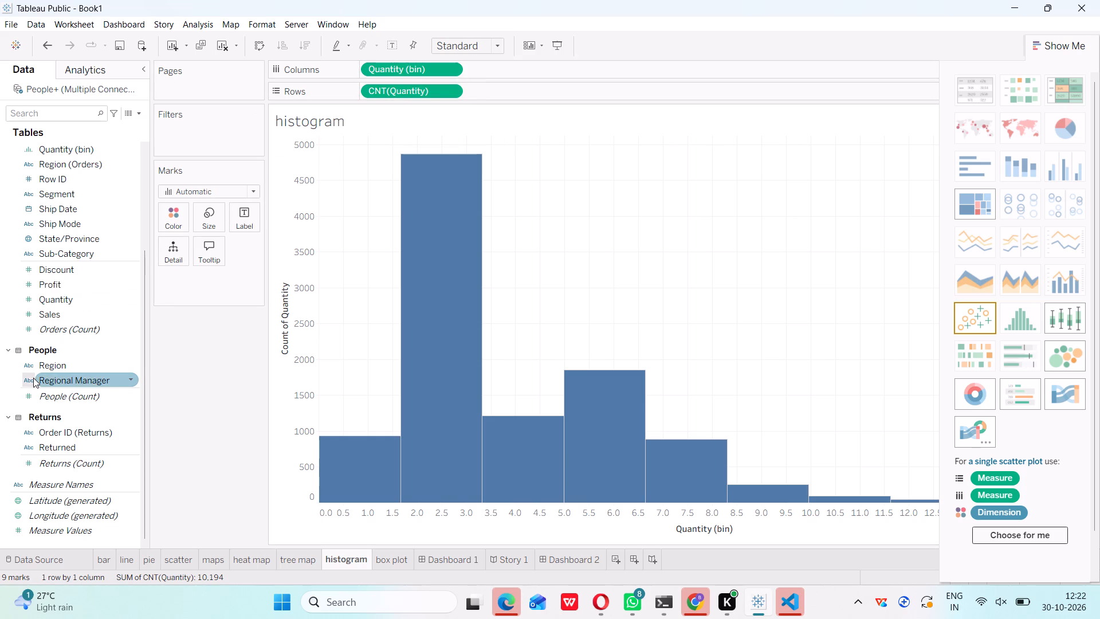
{"action": "scroll", "coordinate": [34, 378], "scroll_direction": "up", "scroll_amount": 9}
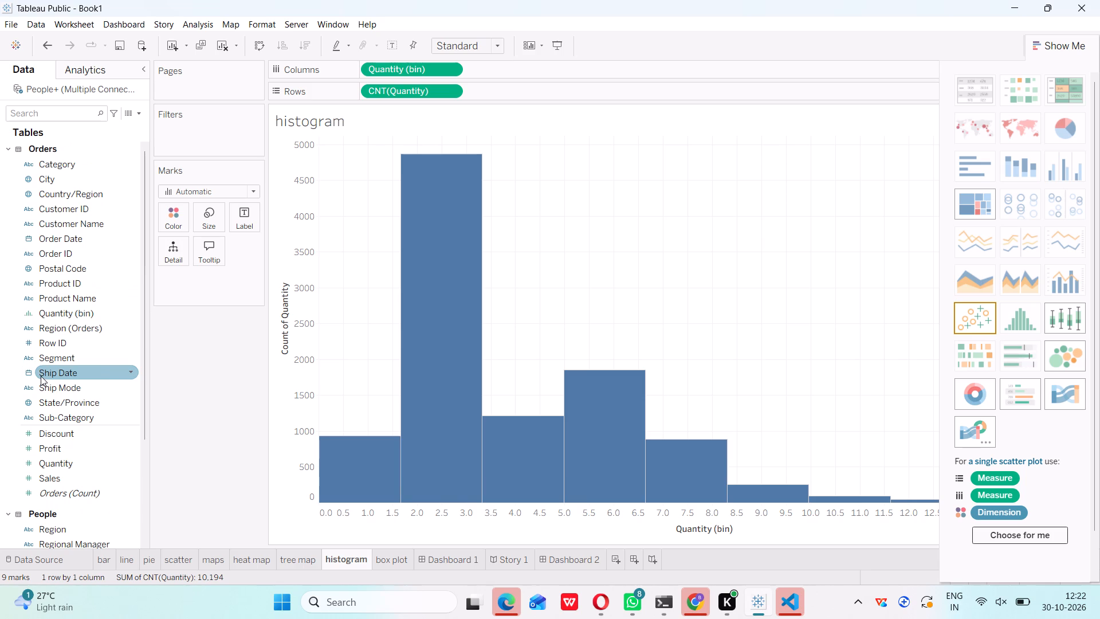
{"action": "scroll", "coordinate": [41, 376], "scroll_direction": "down", "scroll_amount": 1}
{"action": "scroll", "coordinate": [42, 376], "scroll_direction": "up", "scroll_amount": 5}
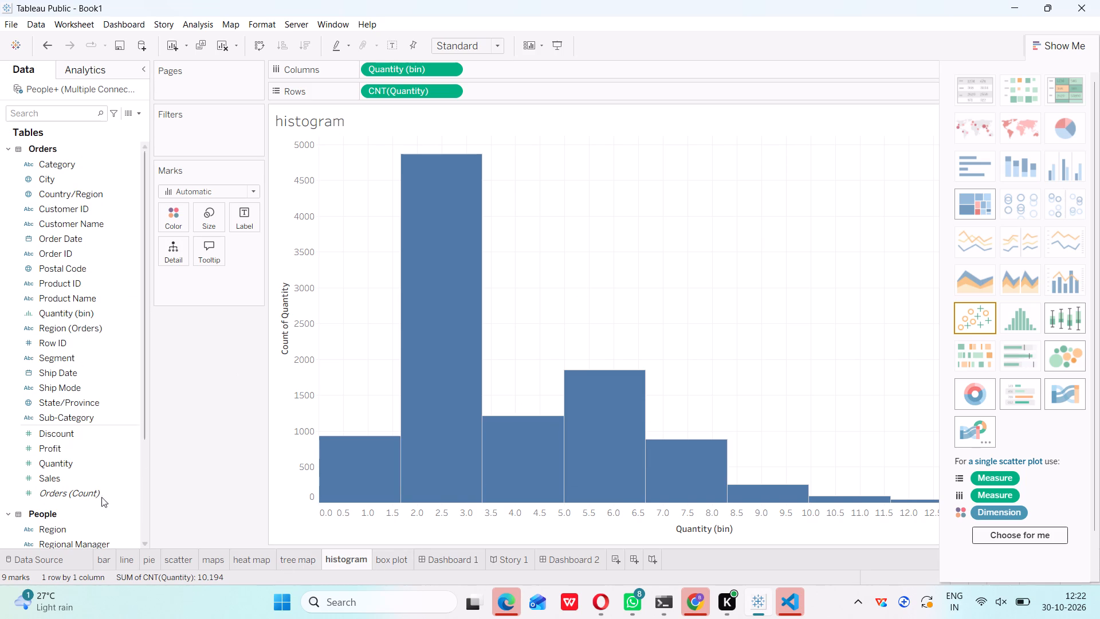
{"action": "scroll", "coordinate": [80, 484], "scroll_direction": "down", "scroll_amount": 5}
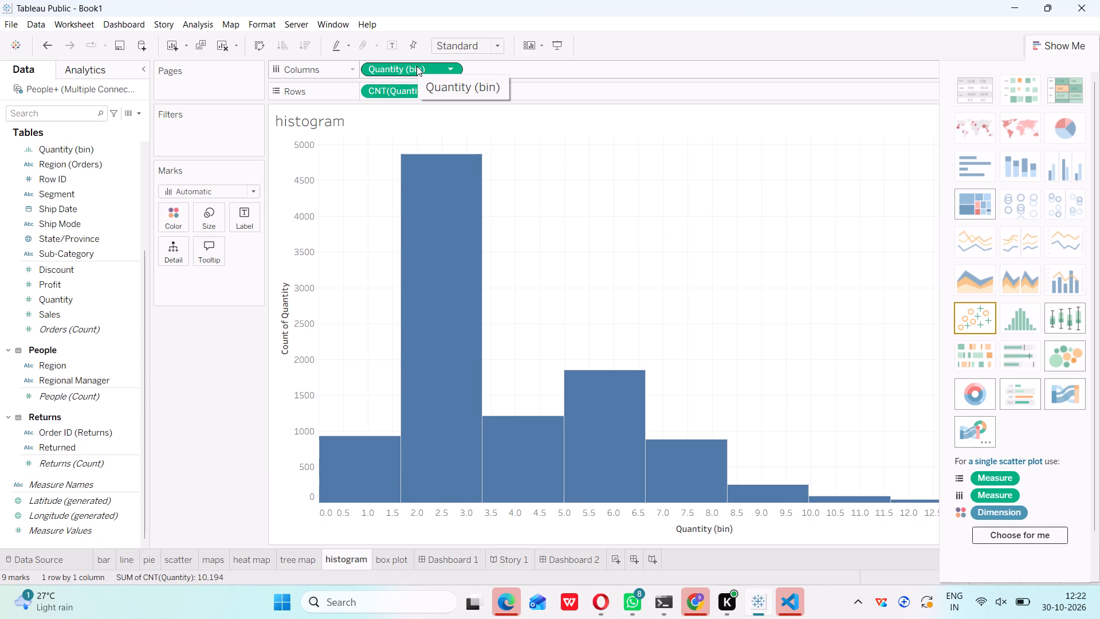
Check the filter settings of the histogram's CNT(Quantity) row field and close them without applying a filter.
{"action": "left_click", "coordinate": [422, 88]}
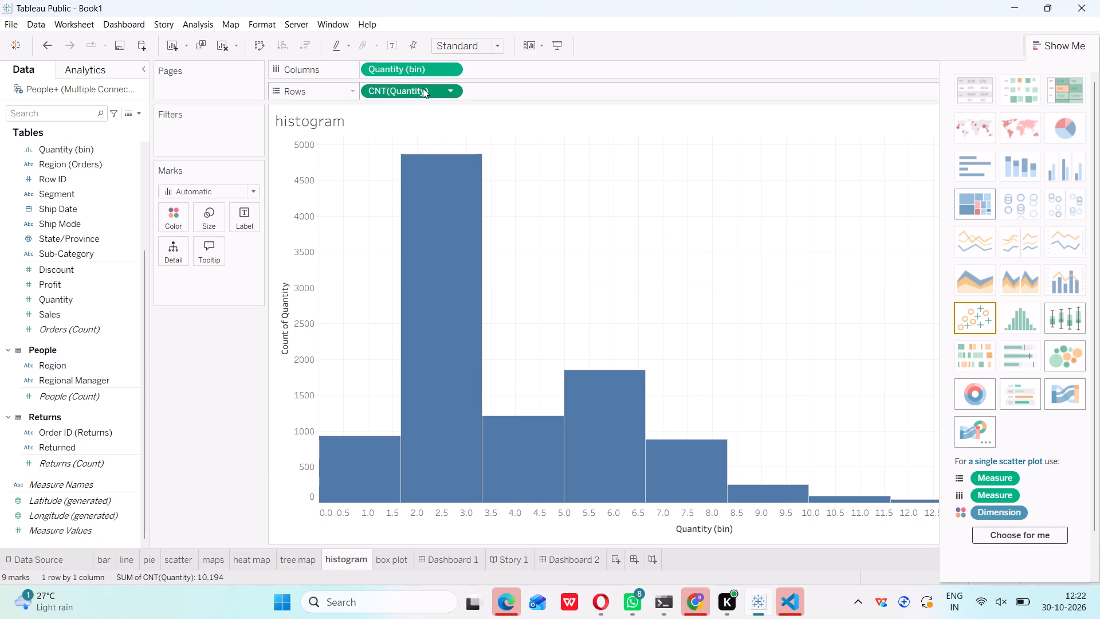
{"action": "right_click", "coordinate": [483, 150]}
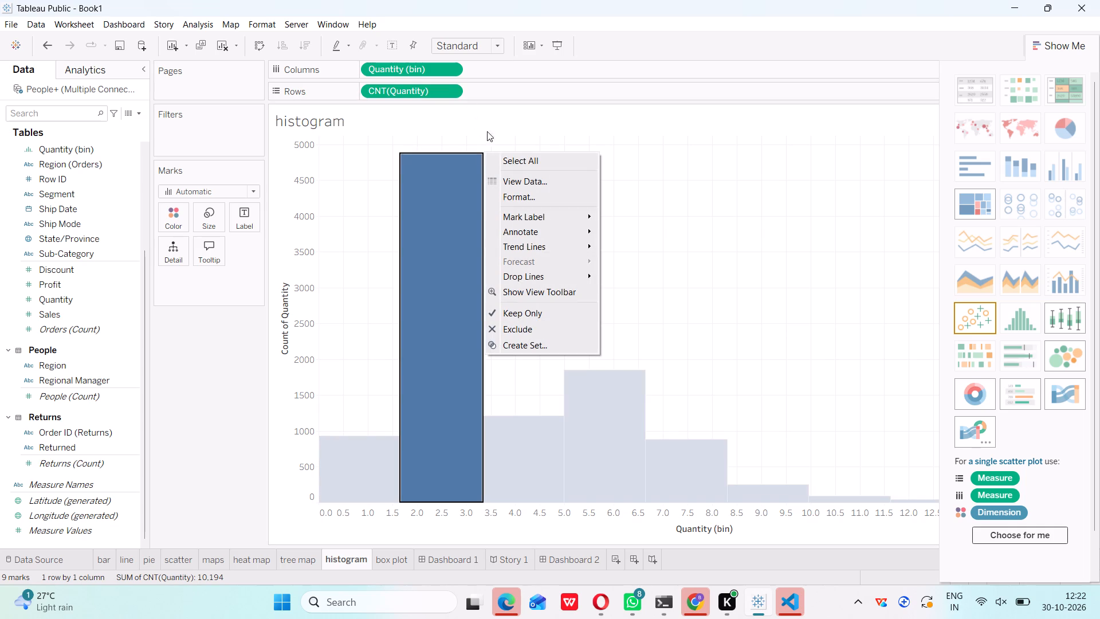
{"action": "left_click", "coordinate": [444, 89]}
{"action": "right_click", "coordinate": [444, 89]}
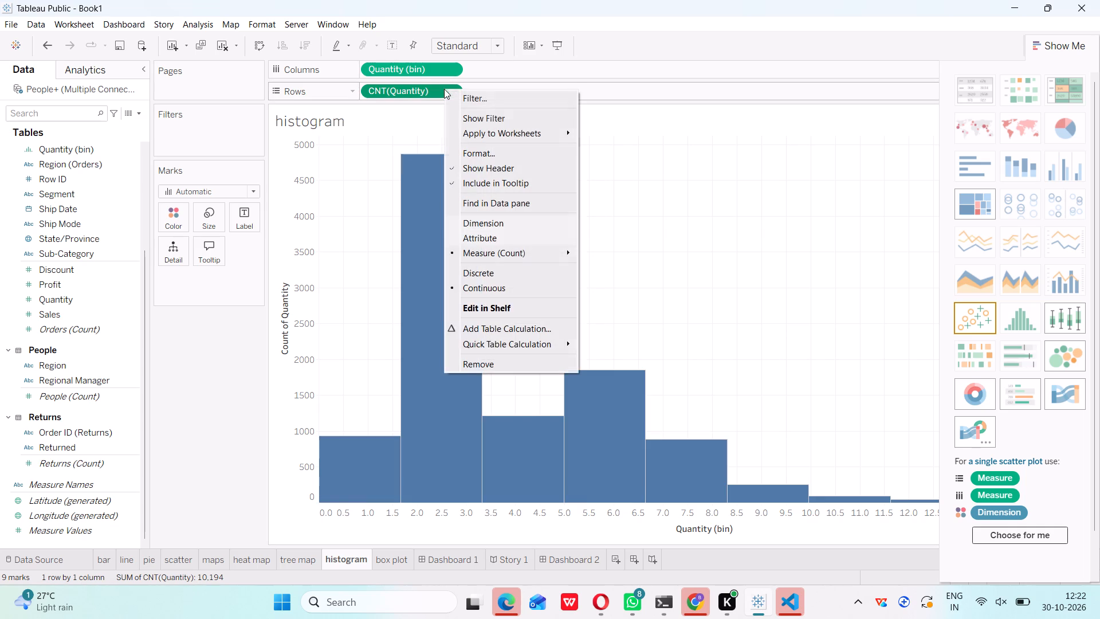
{"action": "left_click", "coordinate": [473, 99]}
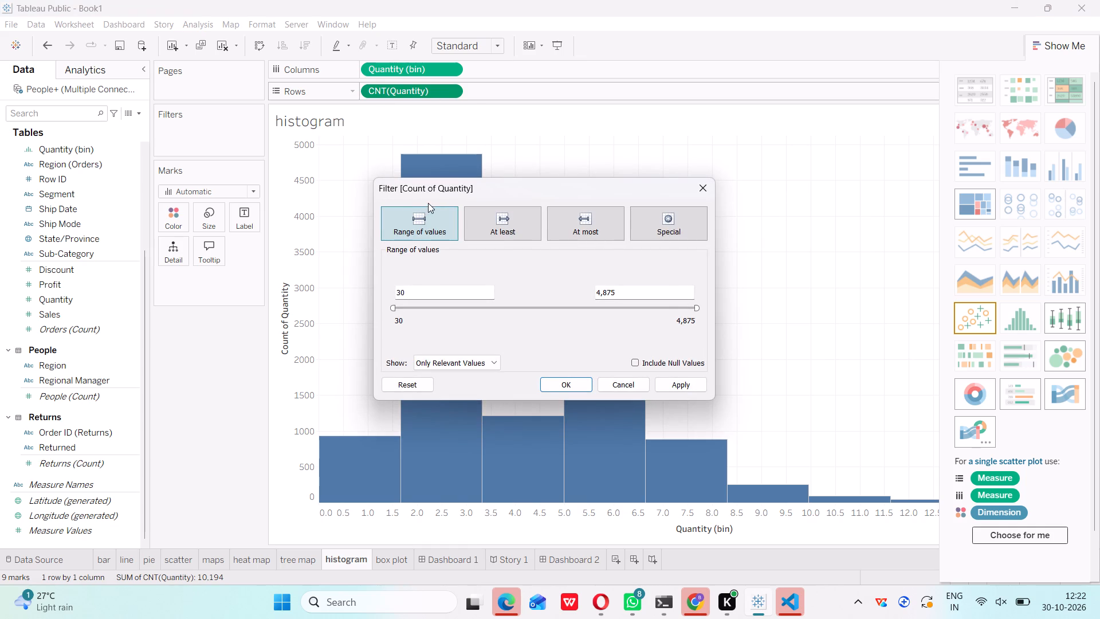
{"action": "left_click", "coordinate": [693, 179]}
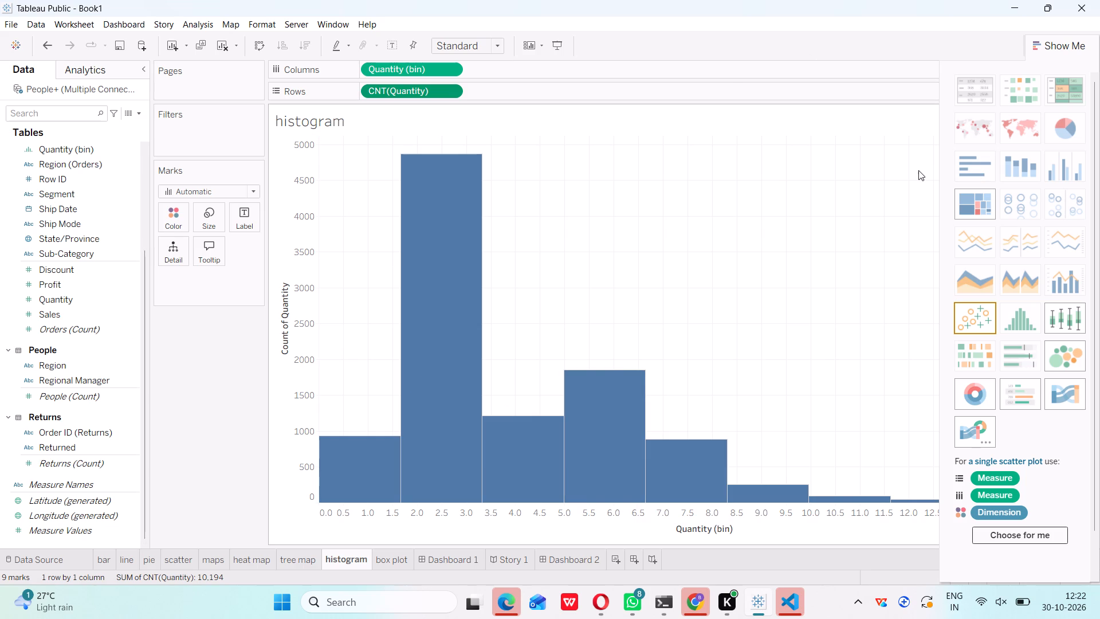
Compare the box plot worksheet with the histogram and examine the box plot of Profit by Region.
{"action": "left_click", "coordinate": [399, 557]}
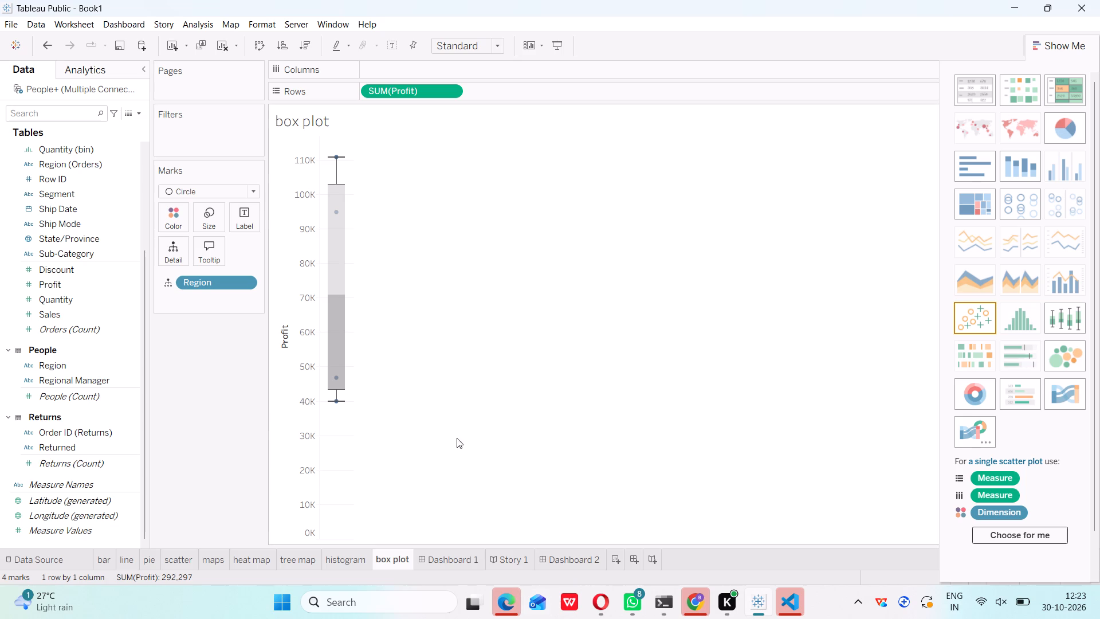
{"action": "left_click", "coordinate": [356, 554]}
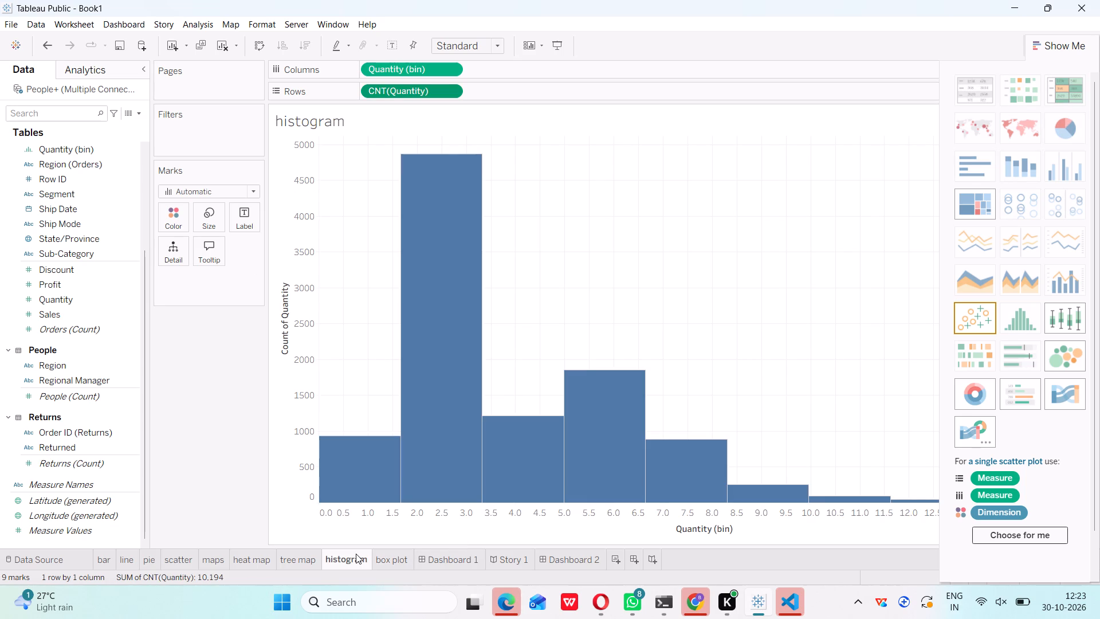
{"action": "left_click", "coordinate": [392, 566]}
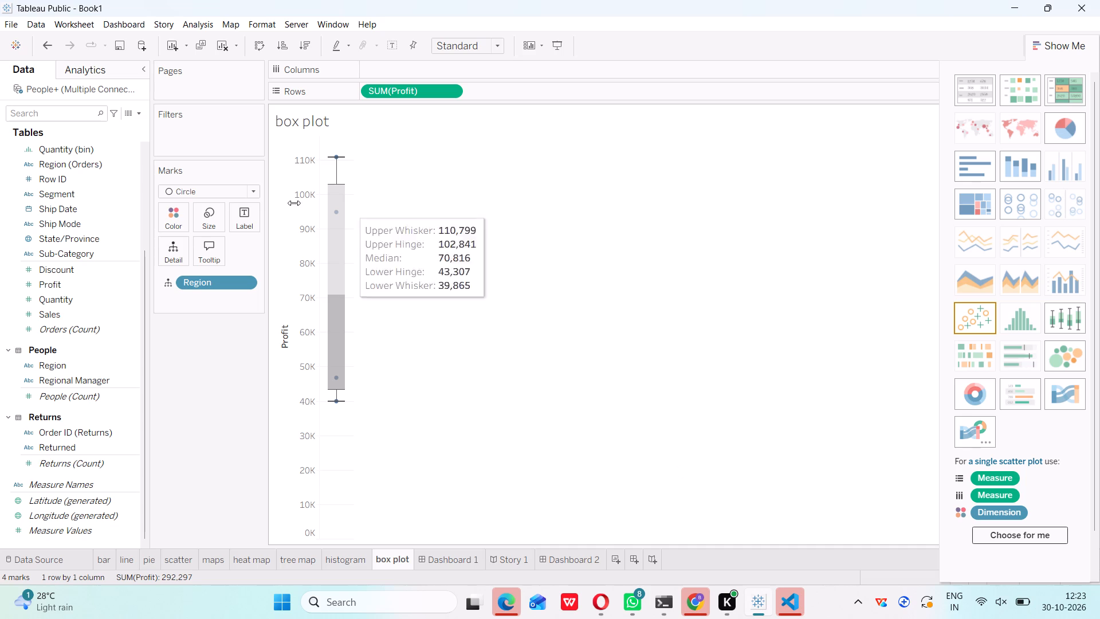
Place the maps sheet on the blank Dashboard 2.
{"action": "left_click", "coordinate": [572, 562]}
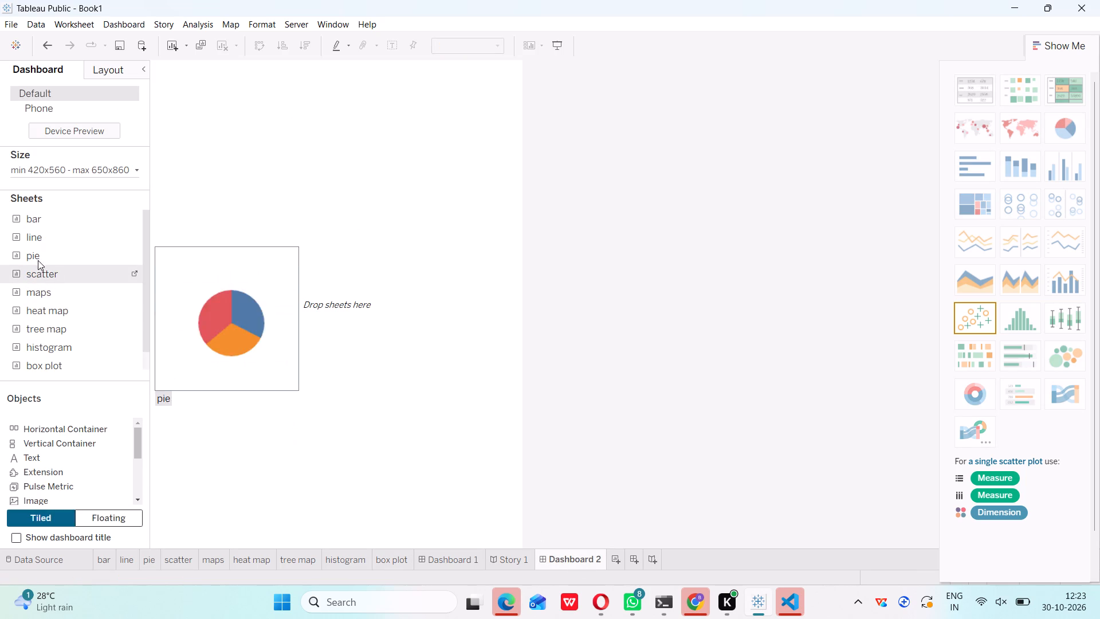
{"action": "left_click_drag", "start_coordinate": [53, 294], "coordinate": [242, 163]}
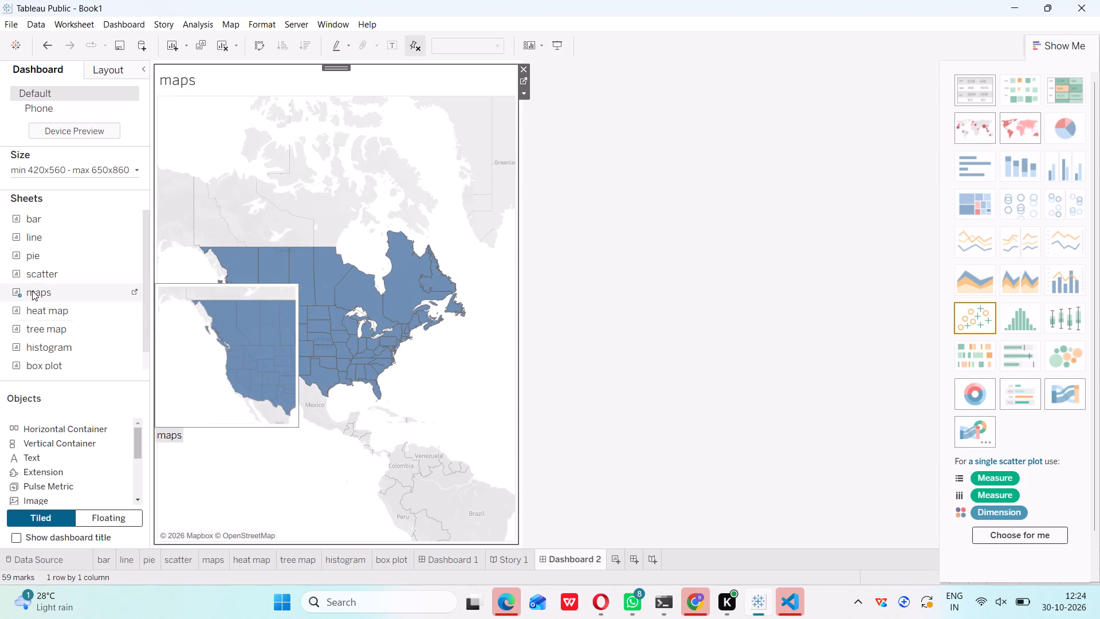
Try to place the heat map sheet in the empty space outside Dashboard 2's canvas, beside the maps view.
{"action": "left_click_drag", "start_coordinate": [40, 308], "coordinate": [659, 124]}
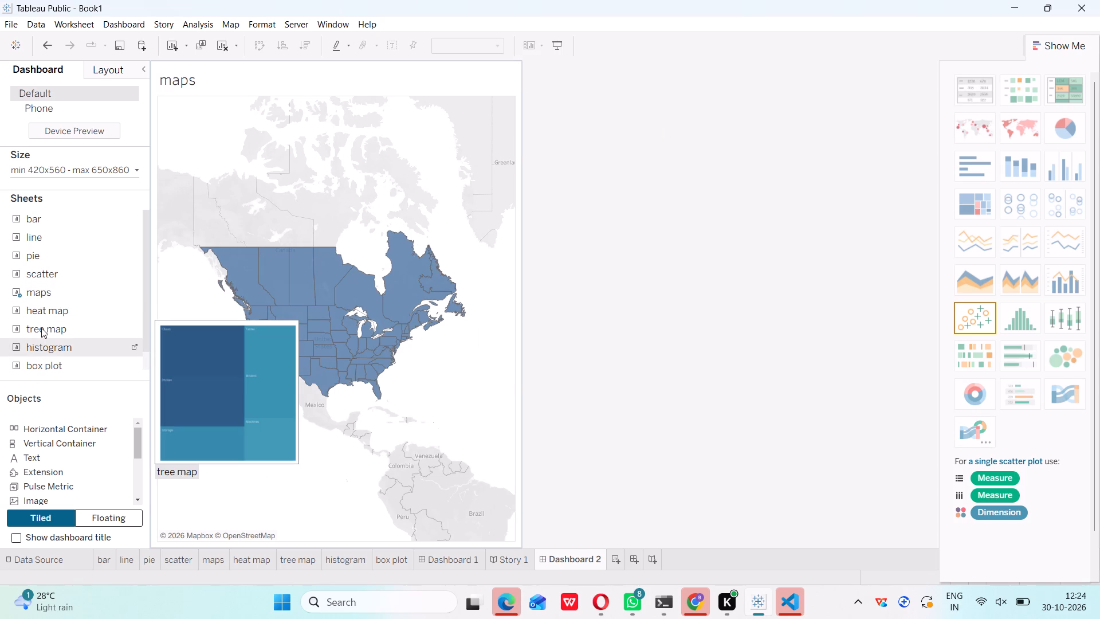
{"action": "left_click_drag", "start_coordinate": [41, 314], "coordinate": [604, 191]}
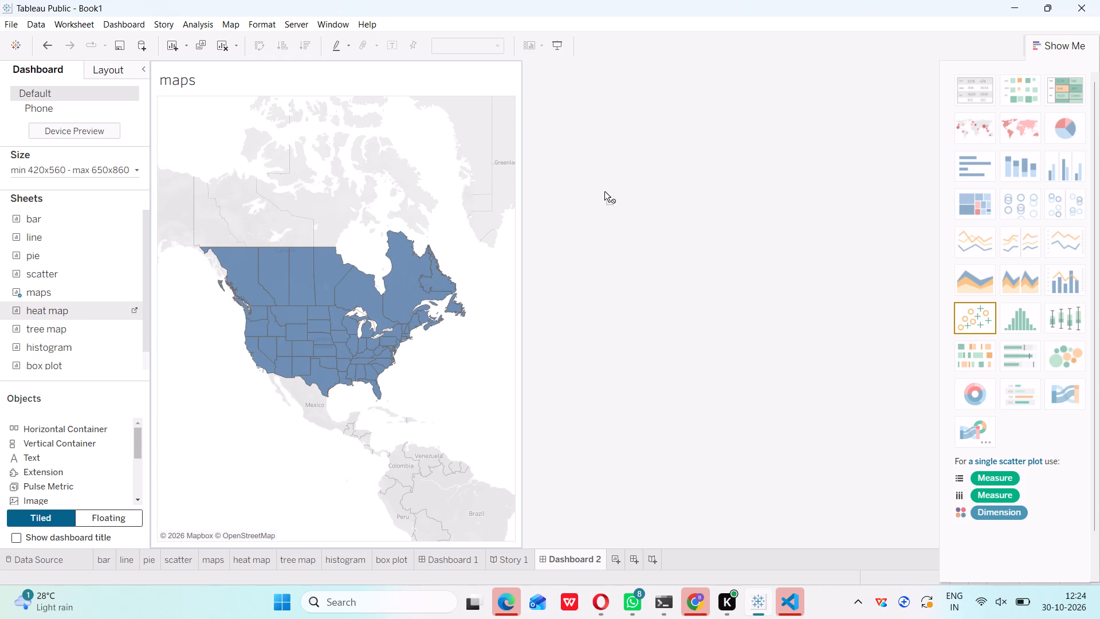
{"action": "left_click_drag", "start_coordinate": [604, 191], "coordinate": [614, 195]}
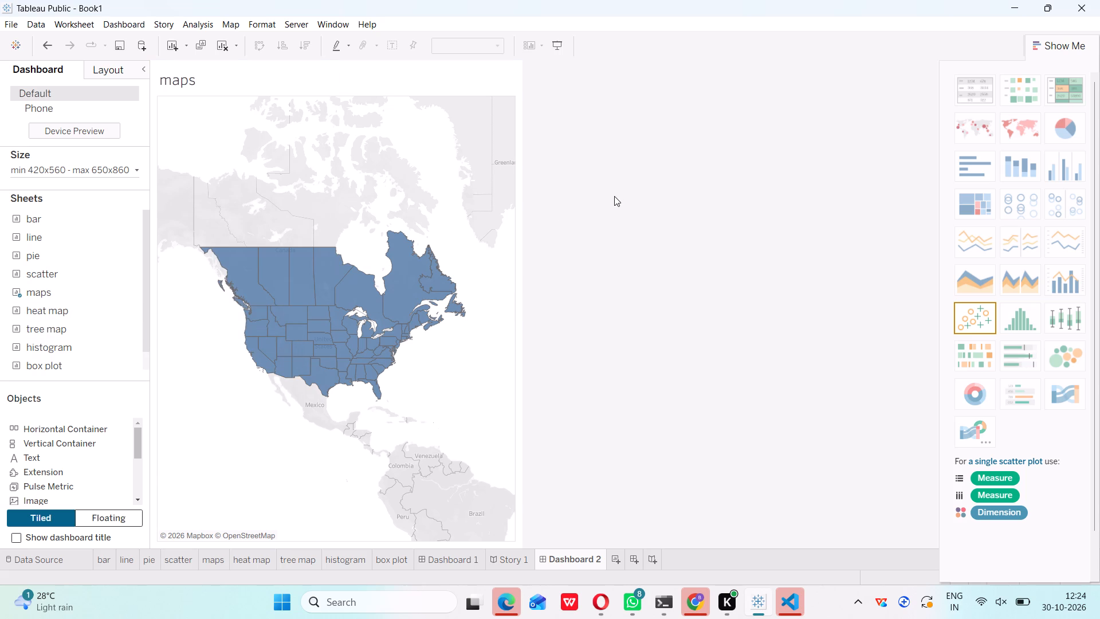
Delete the blank Story 1 from the workbook.
{"action": "left_click", "coordinate": [541, 554]}
{"action": "right_click", "coordinate": [525, 557]}
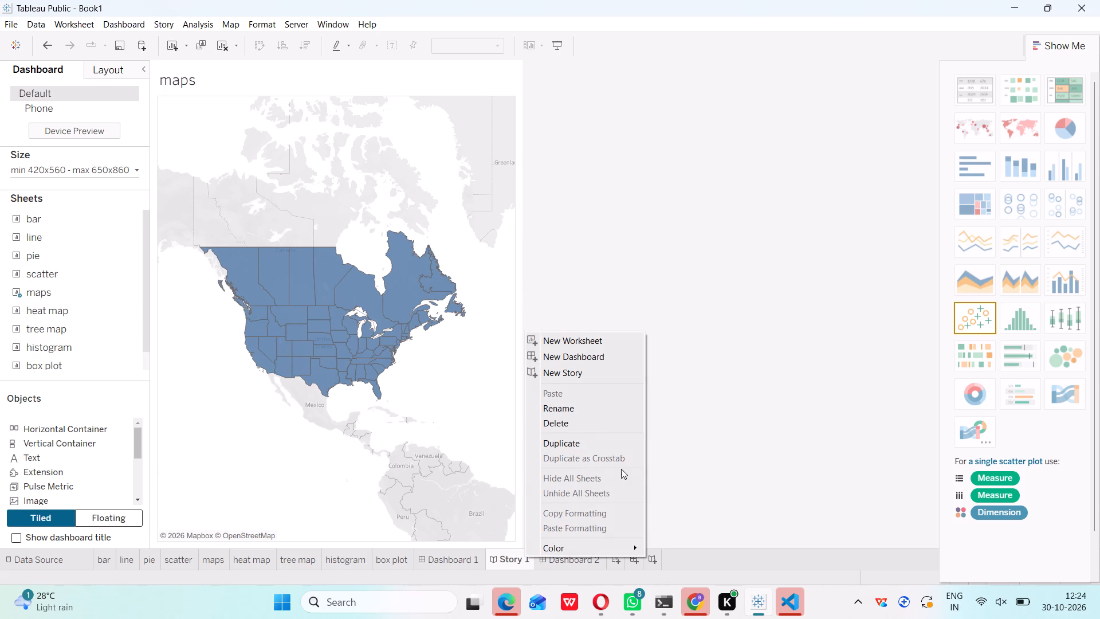
{"action": "scroll", "coordinate": [621, 469], "scroll_direction": "down", "scroll_amount": 4}
{"action": "left_click", "coordinate": [564, 428]}
{"action": "left_click", "coordinate": [524, 559]}
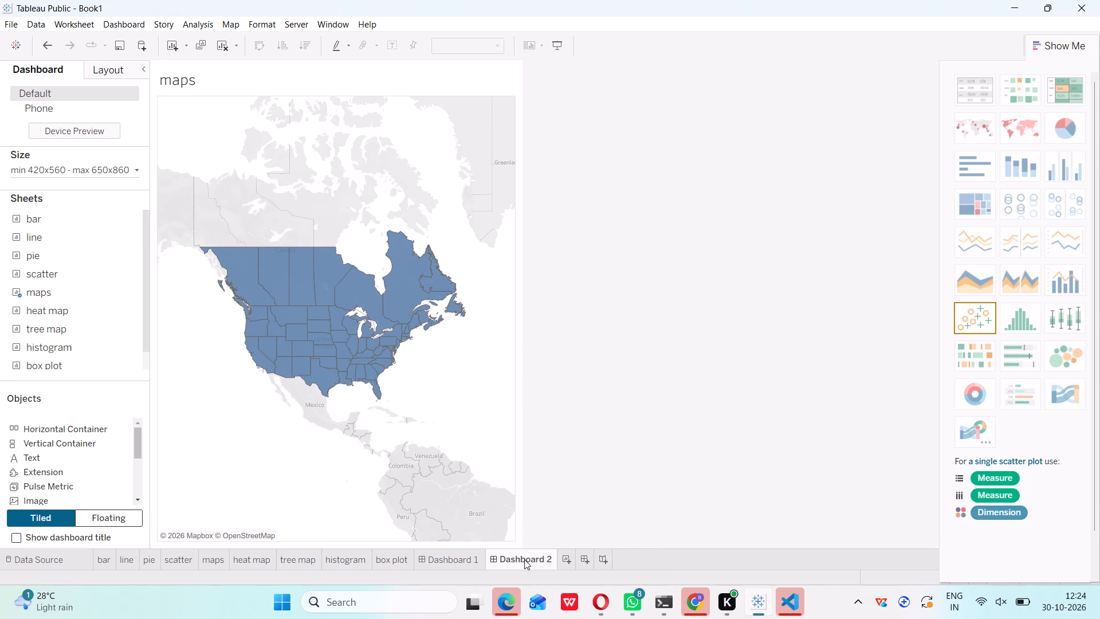
Examine how the four sheets are arranged on Dashboard 1, and return to Dashboard 2.
{"action": "left_click", "coordinate": [453, 566]}
{"action": "left_click", "coordinate": [451, 559]}
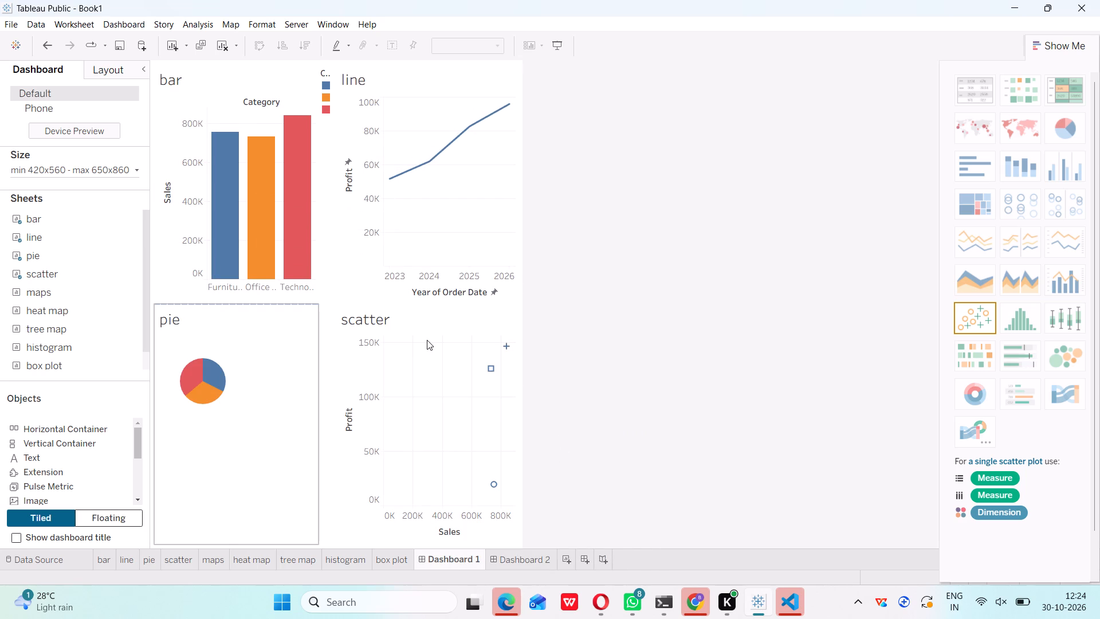
{"action": "left_click", "coordinate": [514, 555]}
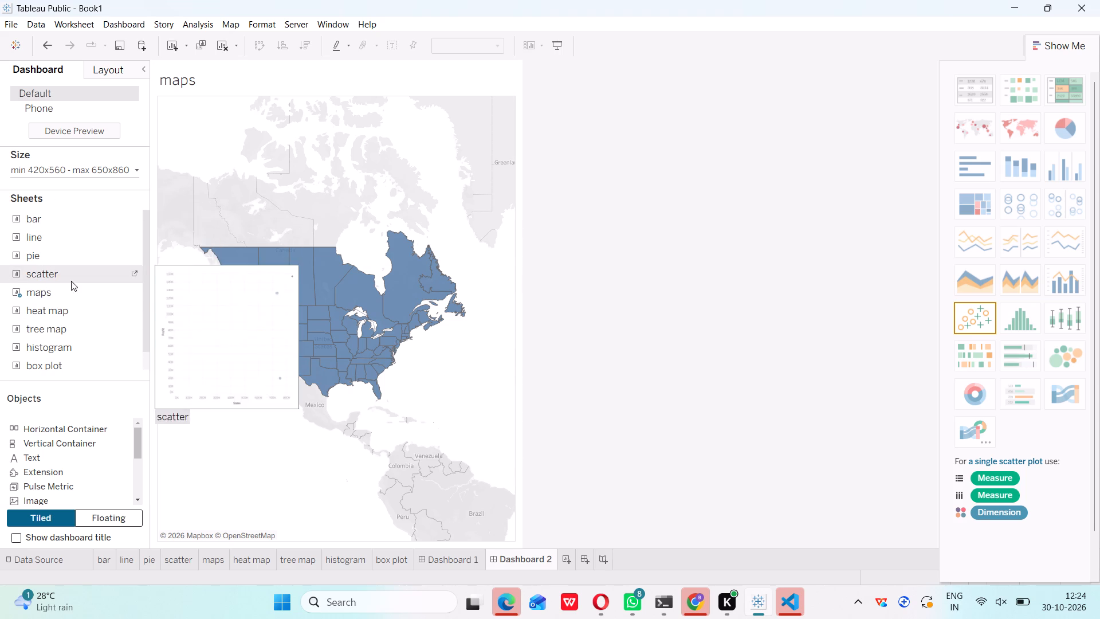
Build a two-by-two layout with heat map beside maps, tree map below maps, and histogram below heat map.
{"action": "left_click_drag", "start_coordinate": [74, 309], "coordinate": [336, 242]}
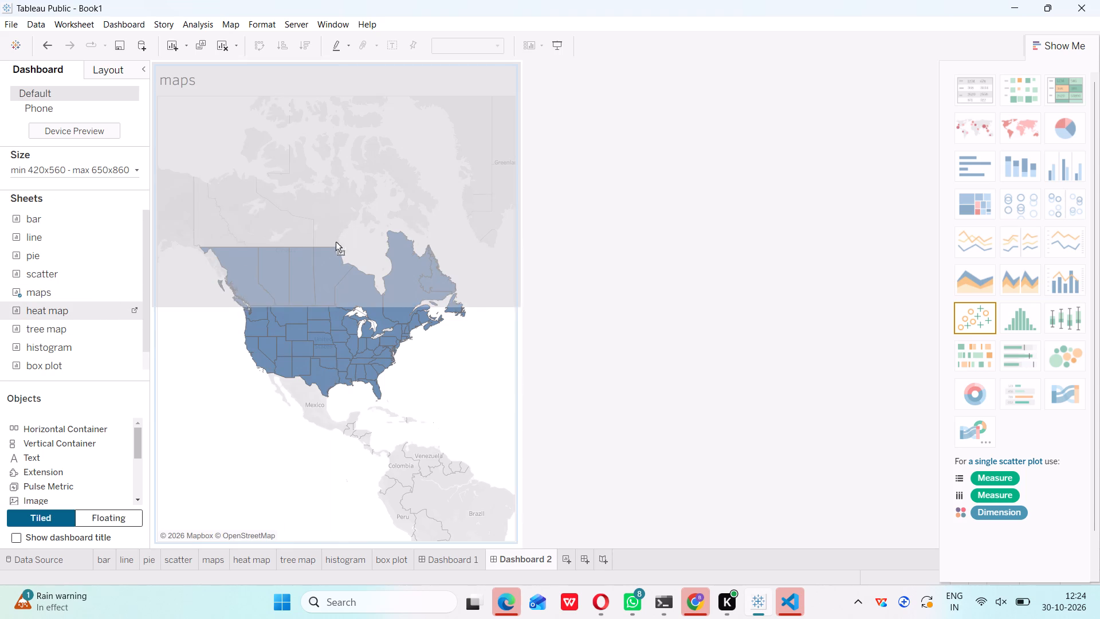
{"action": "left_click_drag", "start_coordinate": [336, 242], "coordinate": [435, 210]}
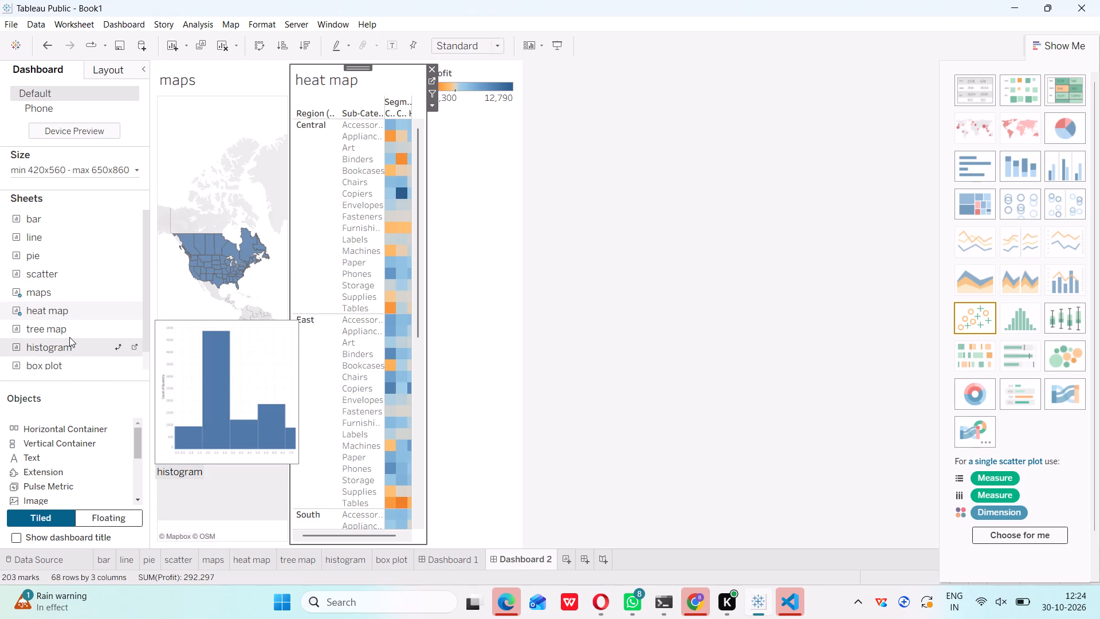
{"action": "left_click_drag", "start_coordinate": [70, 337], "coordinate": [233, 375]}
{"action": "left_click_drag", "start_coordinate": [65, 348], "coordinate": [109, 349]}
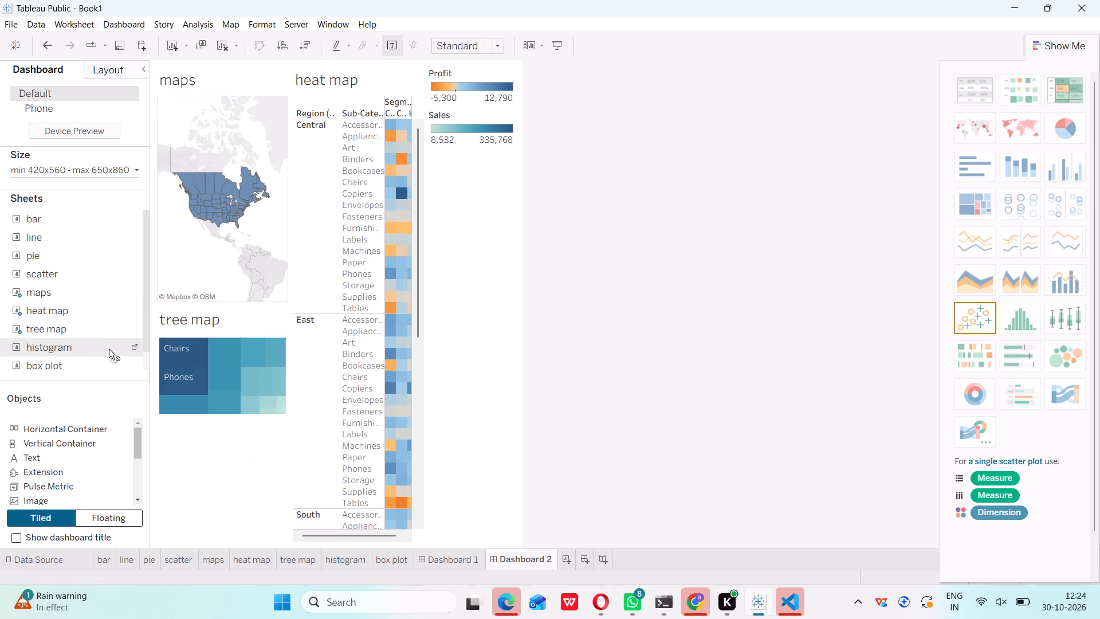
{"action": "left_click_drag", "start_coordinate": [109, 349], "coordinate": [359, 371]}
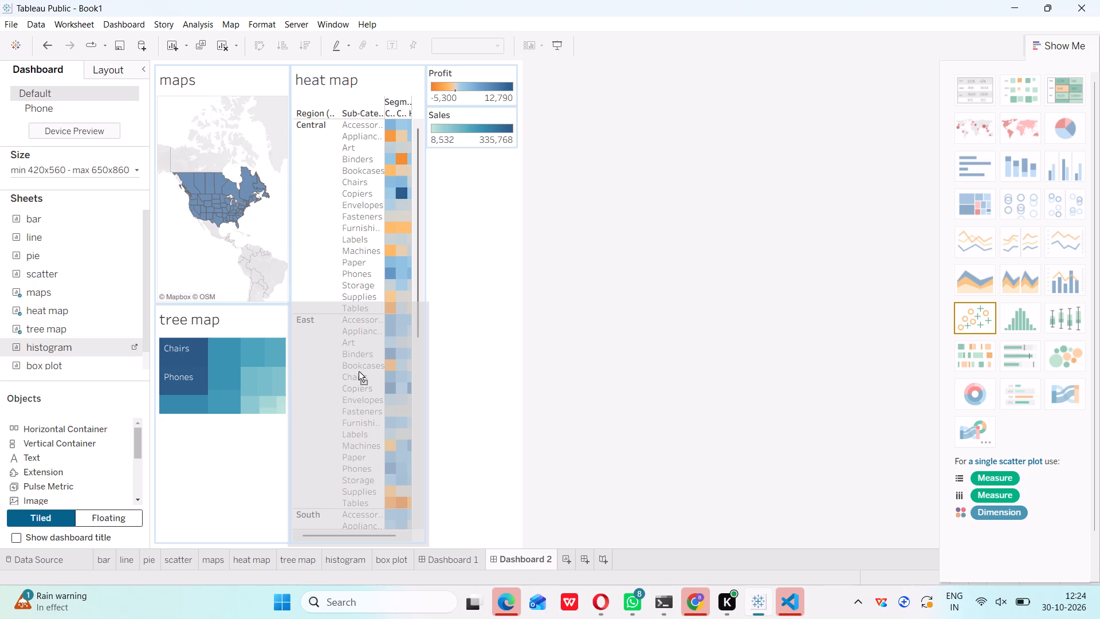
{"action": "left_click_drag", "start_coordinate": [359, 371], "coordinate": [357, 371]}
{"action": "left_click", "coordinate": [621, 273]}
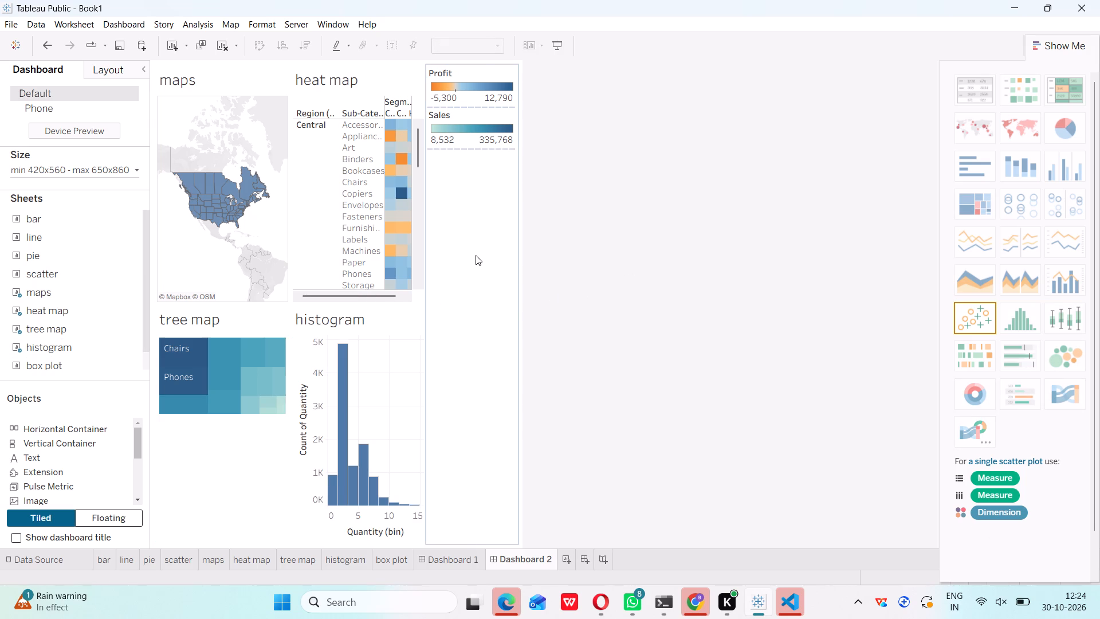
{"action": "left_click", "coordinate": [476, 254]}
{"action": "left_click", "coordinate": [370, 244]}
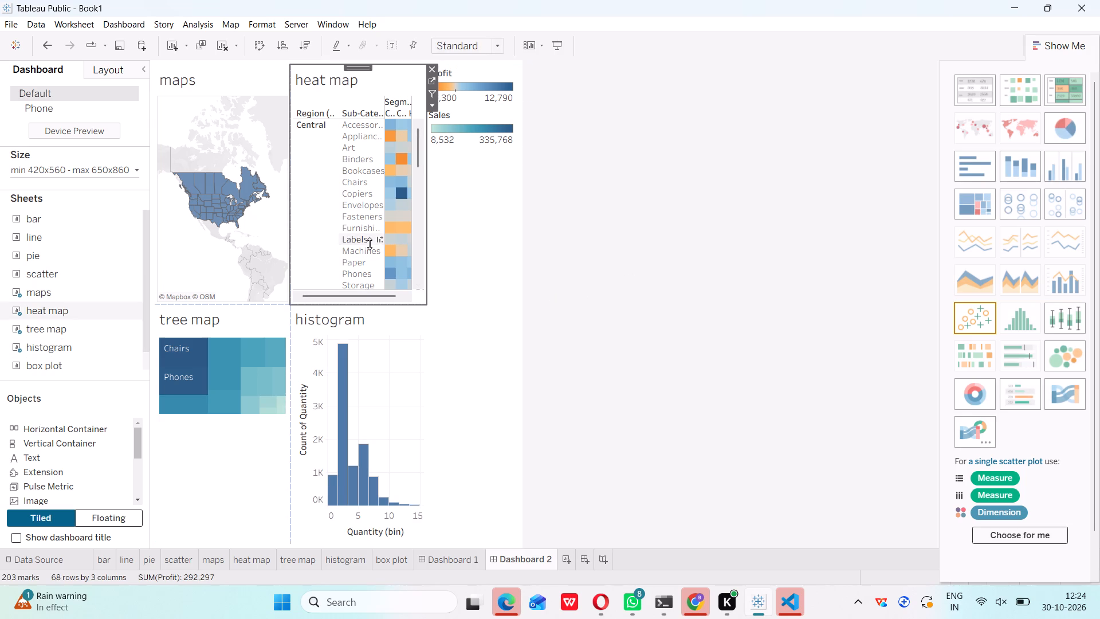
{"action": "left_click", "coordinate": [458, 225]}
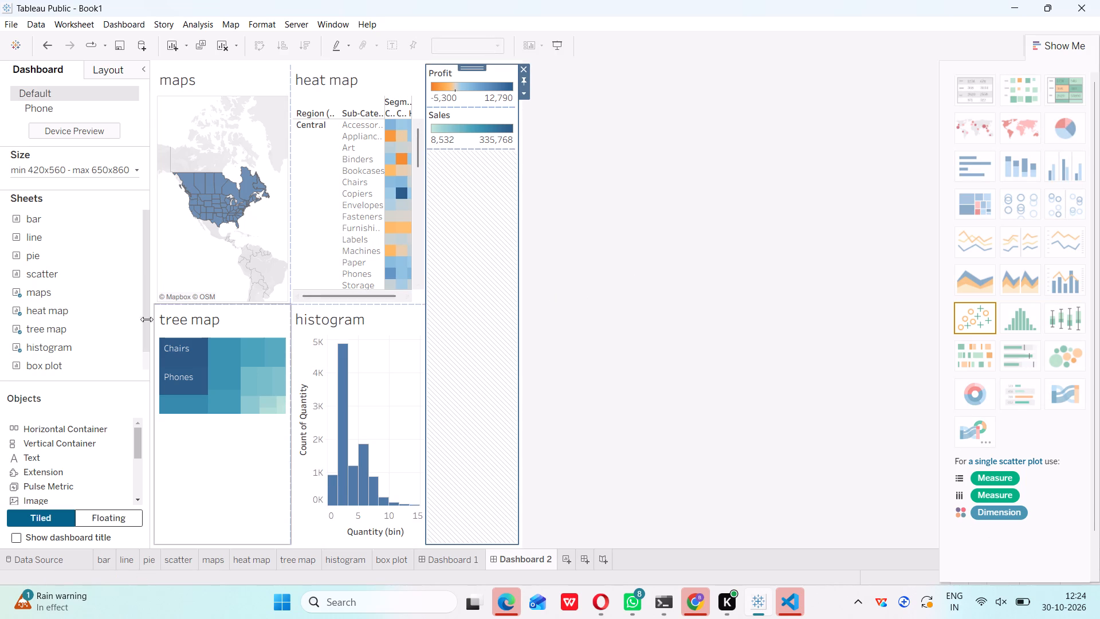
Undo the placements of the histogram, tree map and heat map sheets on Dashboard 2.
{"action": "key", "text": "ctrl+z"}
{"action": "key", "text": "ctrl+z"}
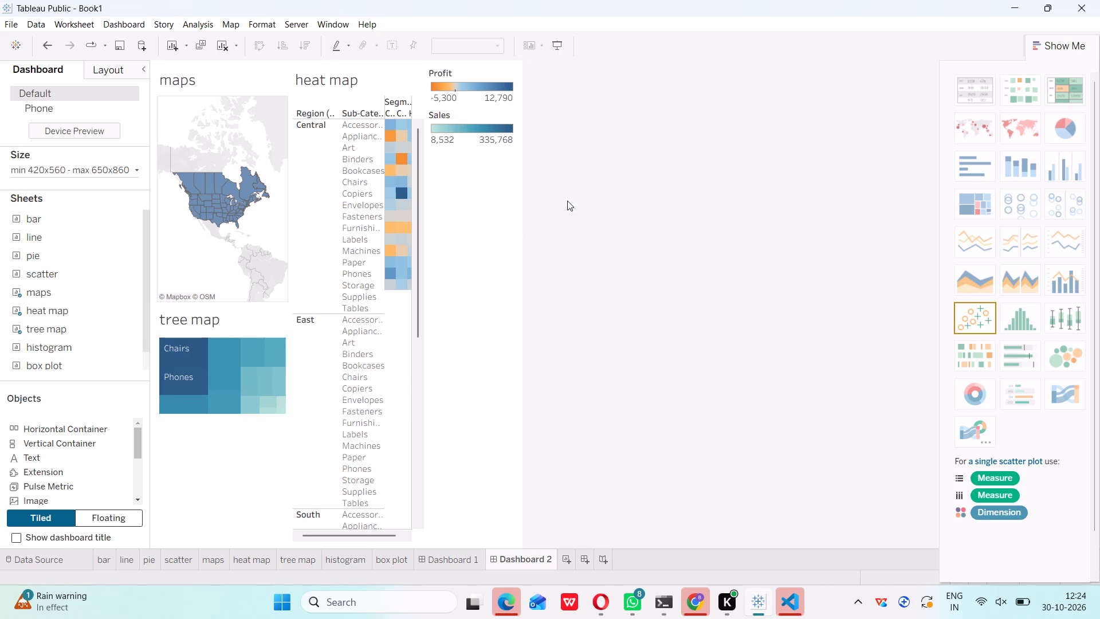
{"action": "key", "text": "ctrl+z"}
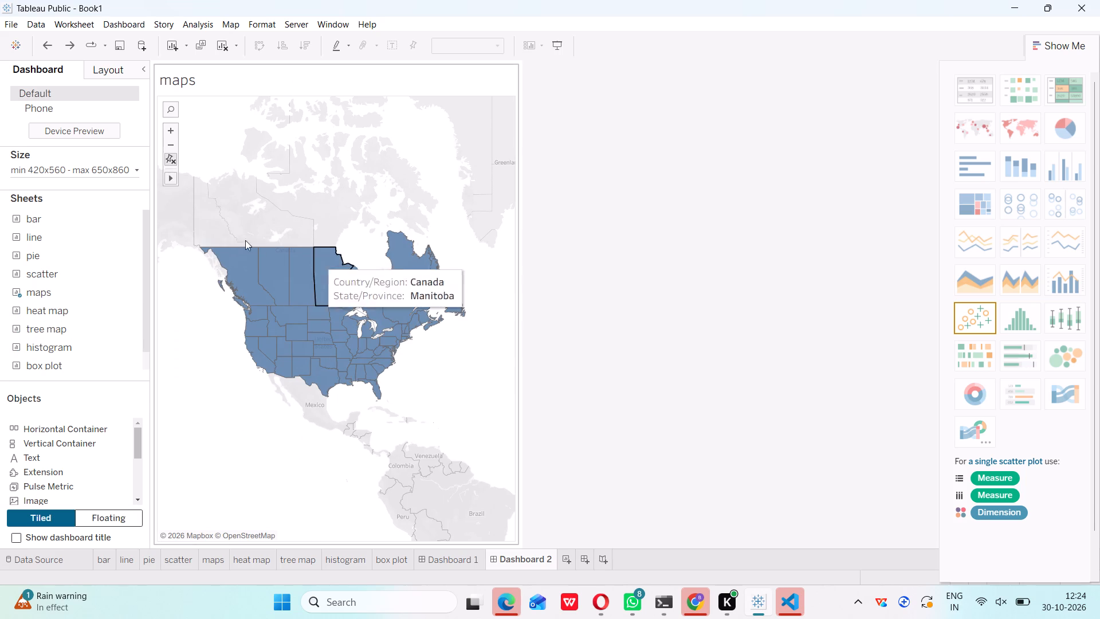
Complete a two-by-two layout on Dashboard 2: heat map beside maps, tree map below maps, histogram below heat map.
{"action": "left_click_drag", "start_coordinate": [47, 305], "coordinate": [53, 307]}
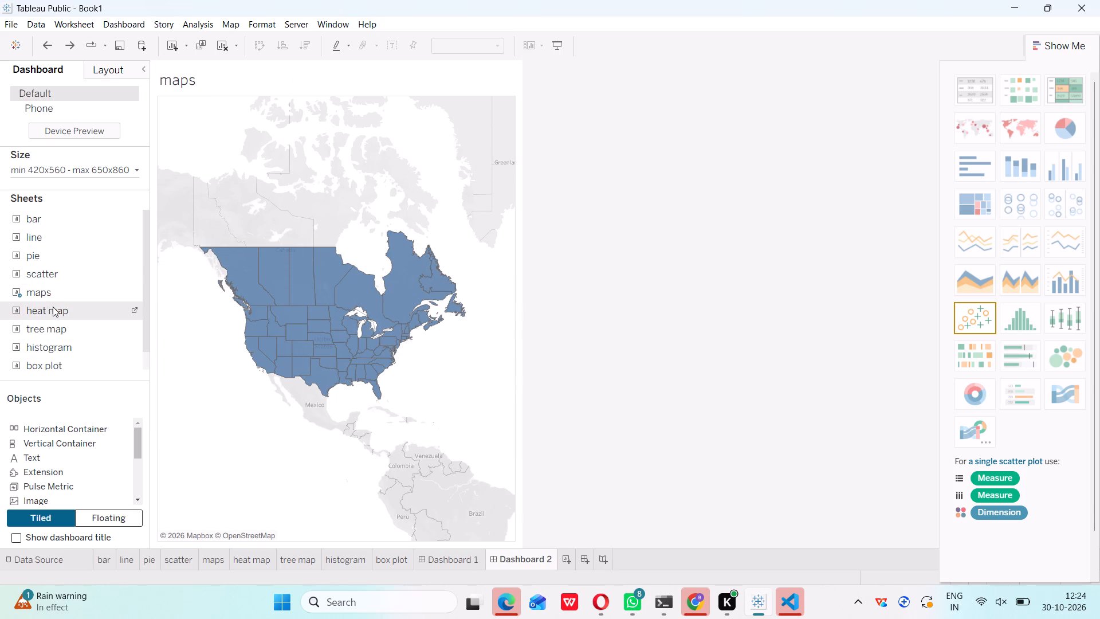
{"action": "left_click_drag", "start_coordinate": [53, 307], "coordinate": [422, 207]}
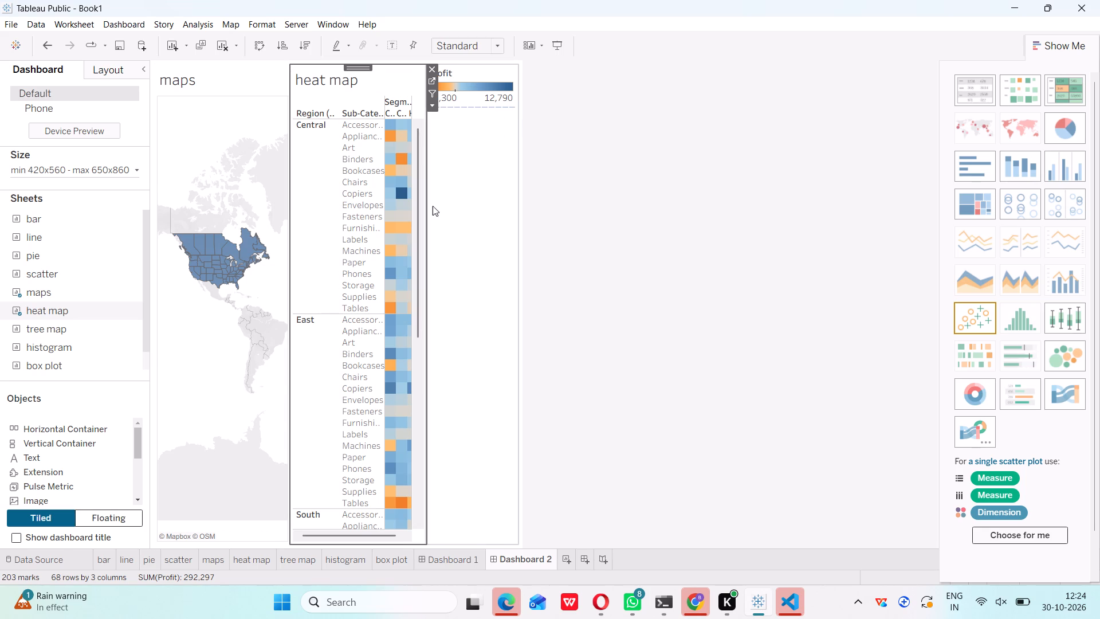
{"action": "left_click_drag", "start_coordinate": [58, 334], "coordinate": [235, 364]}
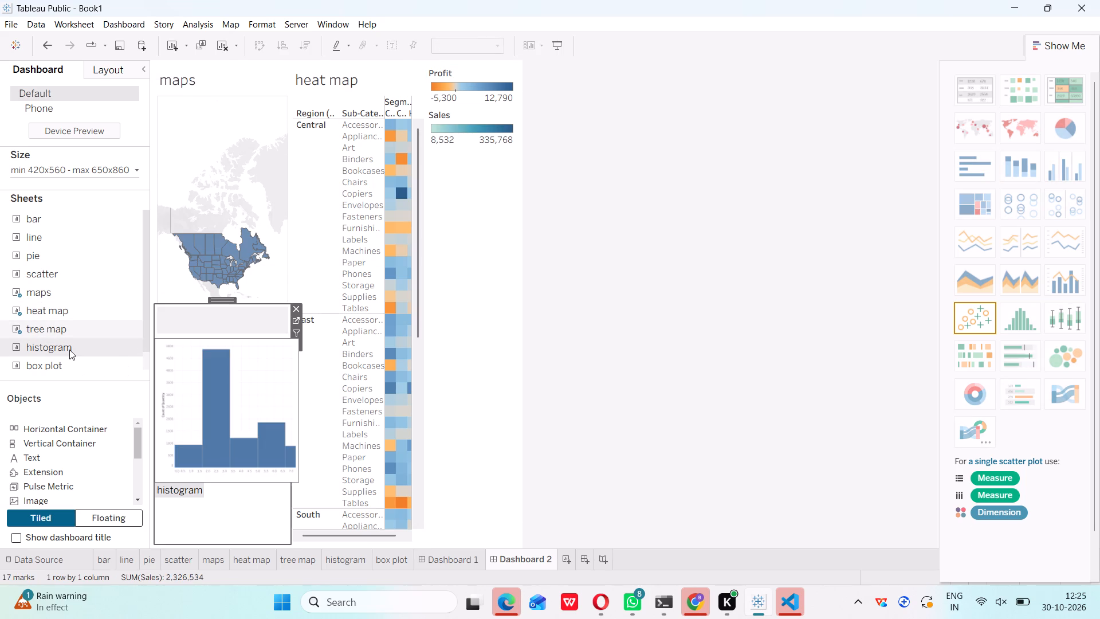
{"action": "left_click_drag", "start_coordinate": [69, 350], "coordinate": [380, 343]}
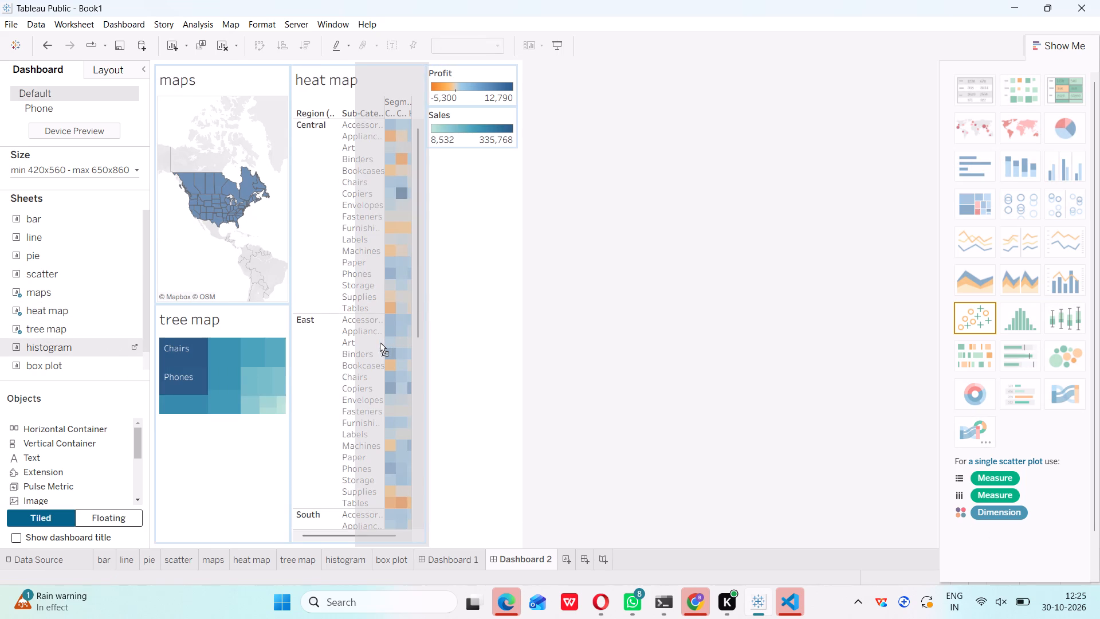
{"action": "left_click_drag", "start_coordinate": [380, 343], "coordinate": [355, 343]}
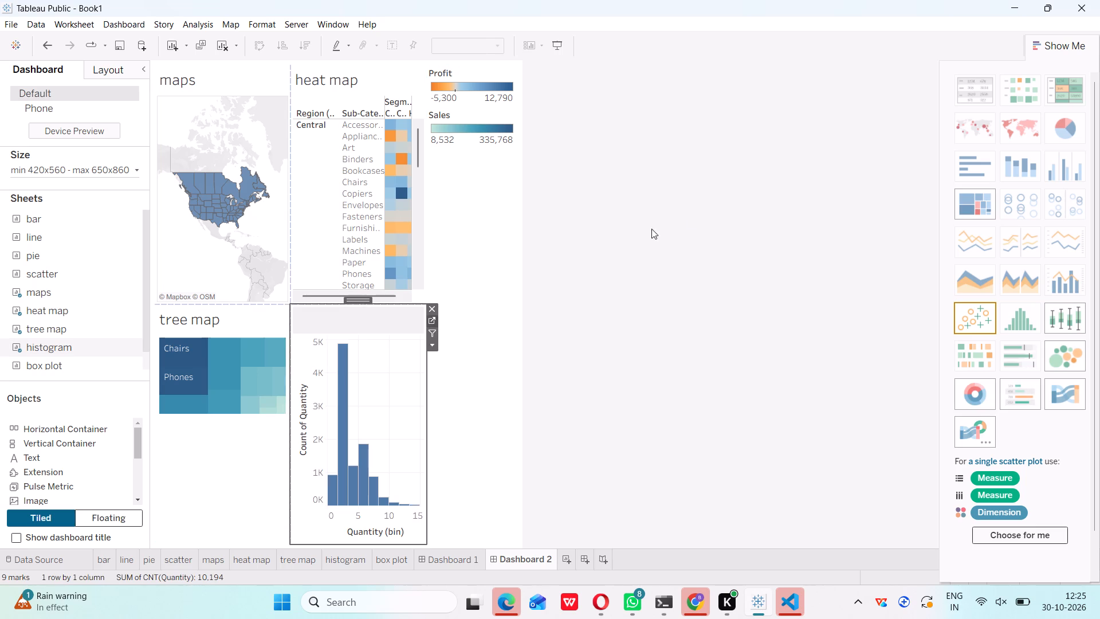
{"action": "left_click", "coordinate": [641, 289]}
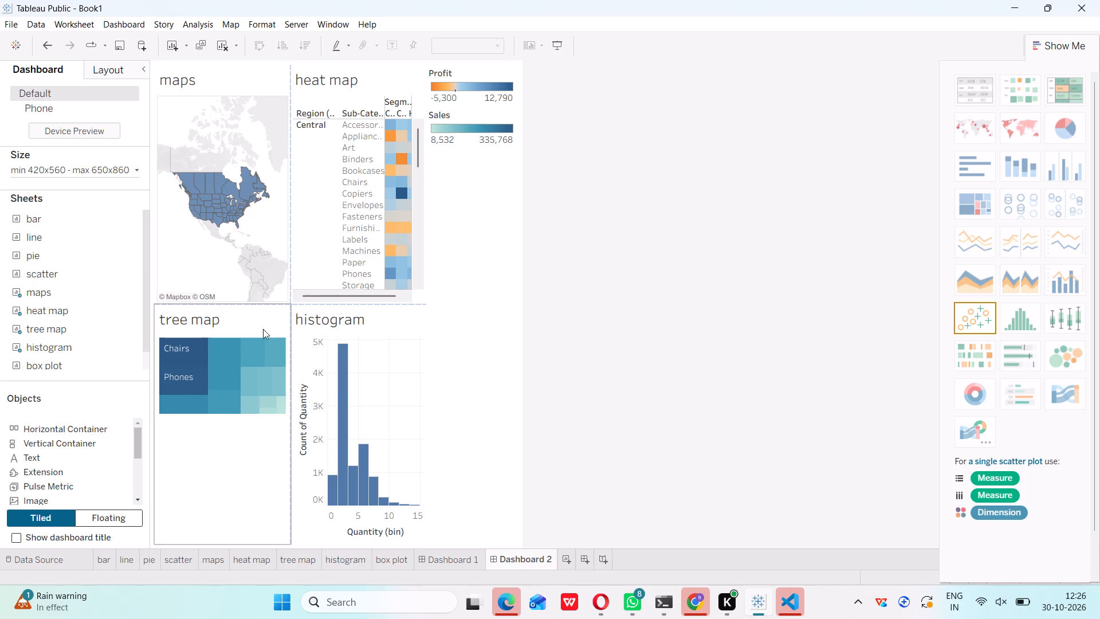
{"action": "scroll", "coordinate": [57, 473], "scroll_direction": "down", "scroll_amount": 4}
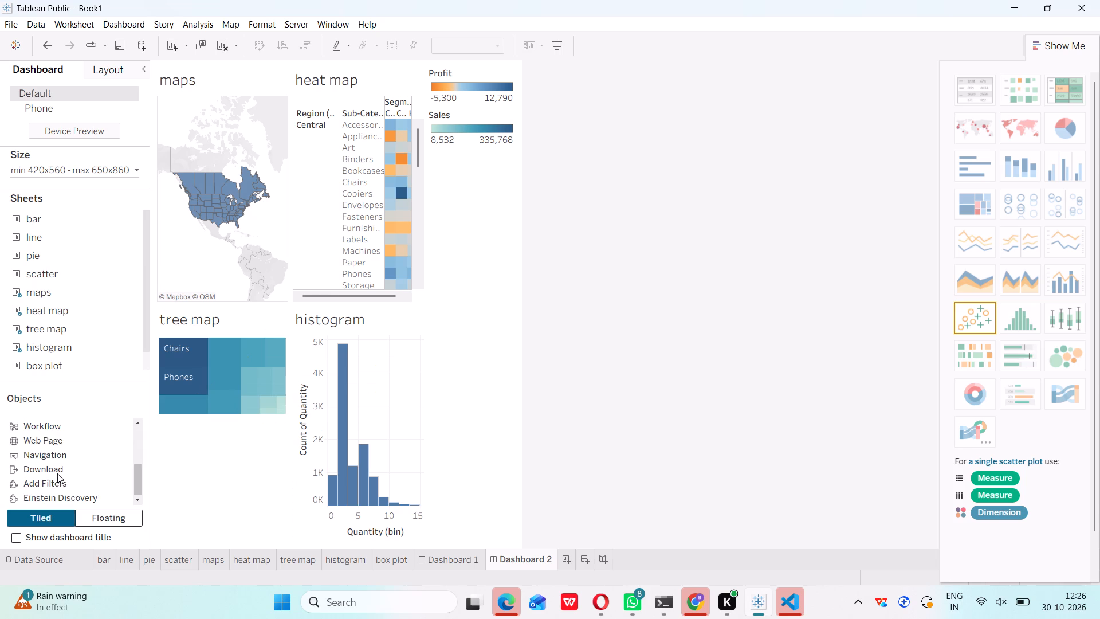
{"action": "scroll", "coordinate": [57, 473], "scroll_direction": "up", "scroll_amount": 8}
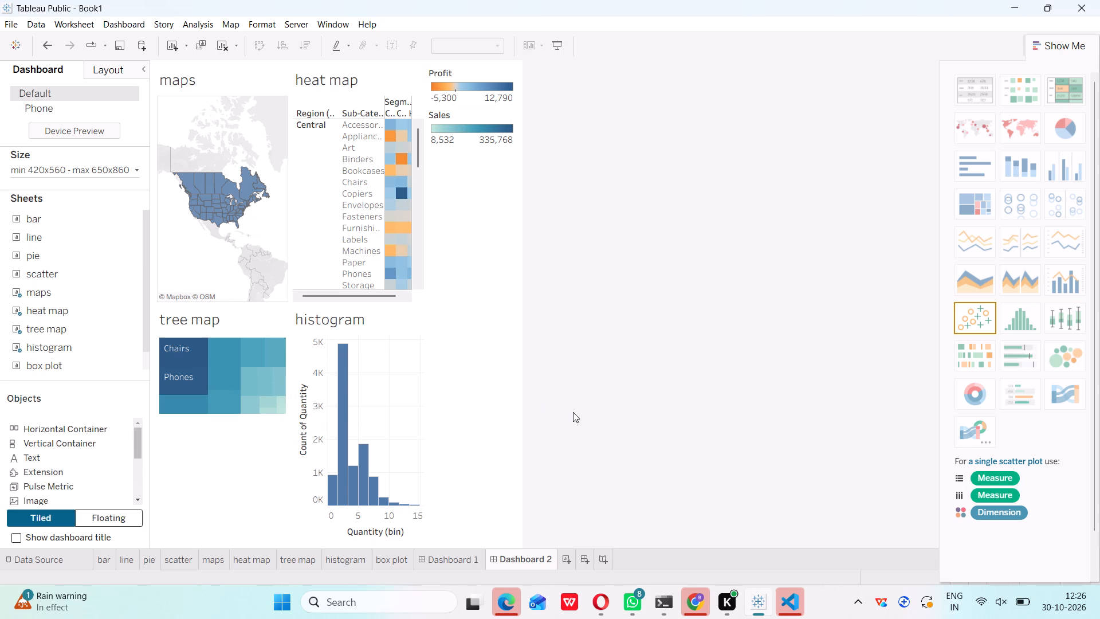
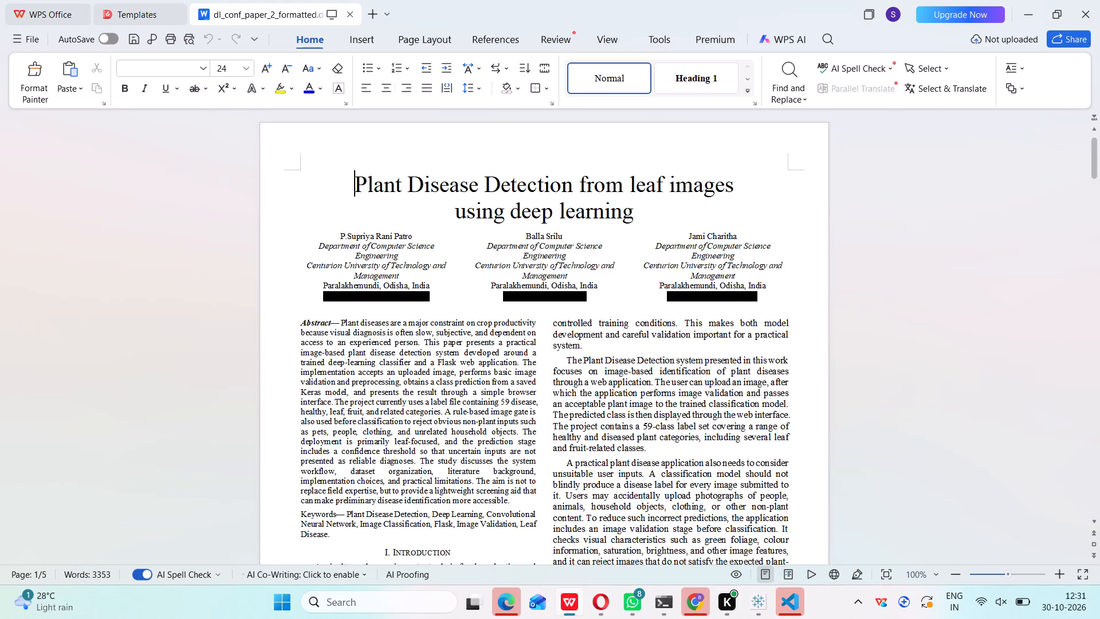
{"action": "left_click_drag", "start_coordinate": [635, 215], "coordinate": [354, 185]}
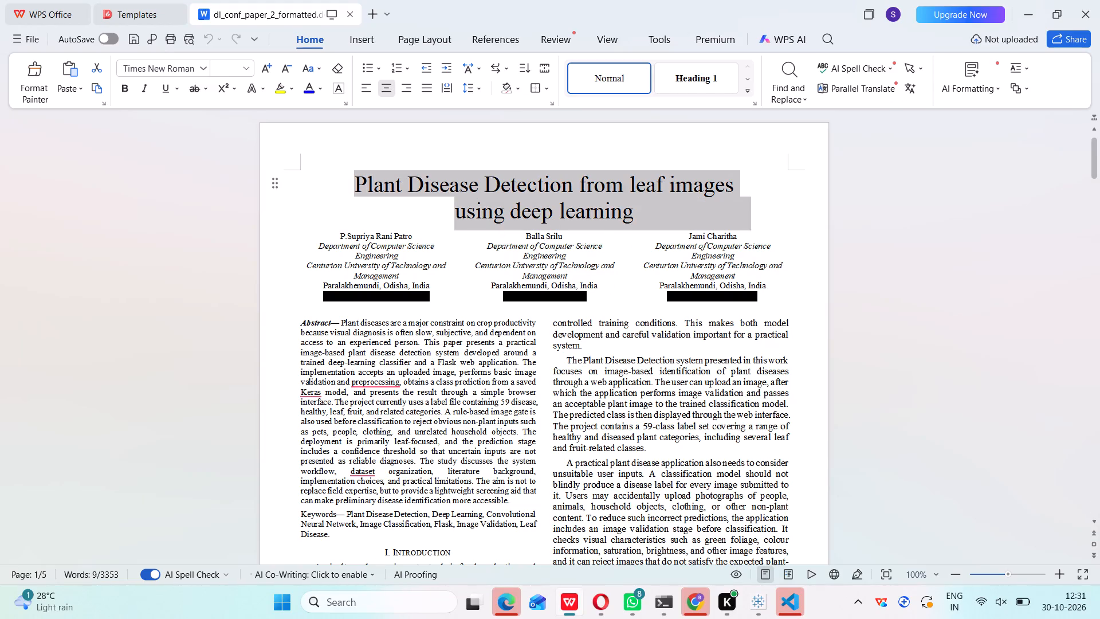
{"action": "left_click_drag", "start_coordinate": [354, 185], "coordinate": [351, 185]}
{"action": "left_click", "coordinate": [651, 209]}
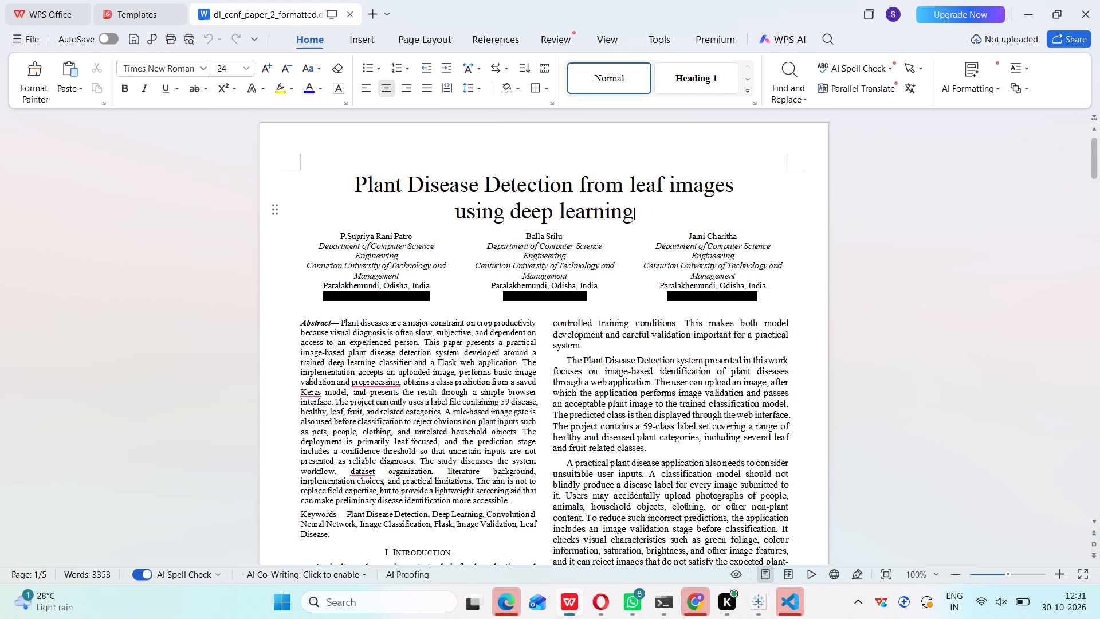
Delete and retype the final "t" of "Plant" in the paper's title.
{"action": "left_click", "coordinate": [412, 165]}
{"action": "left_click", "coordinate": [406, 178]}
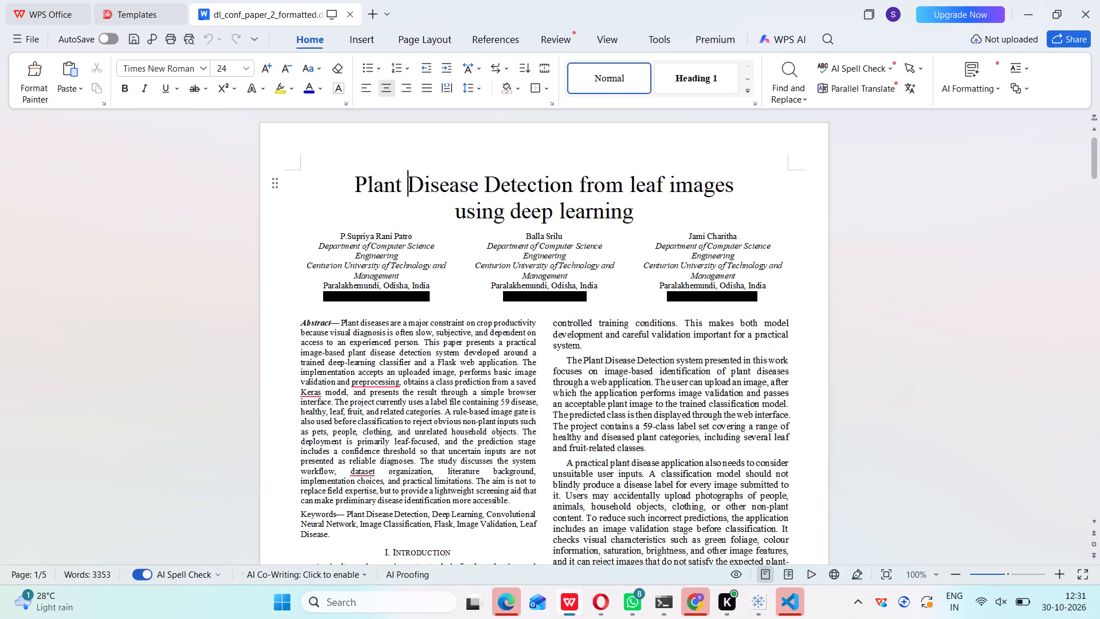
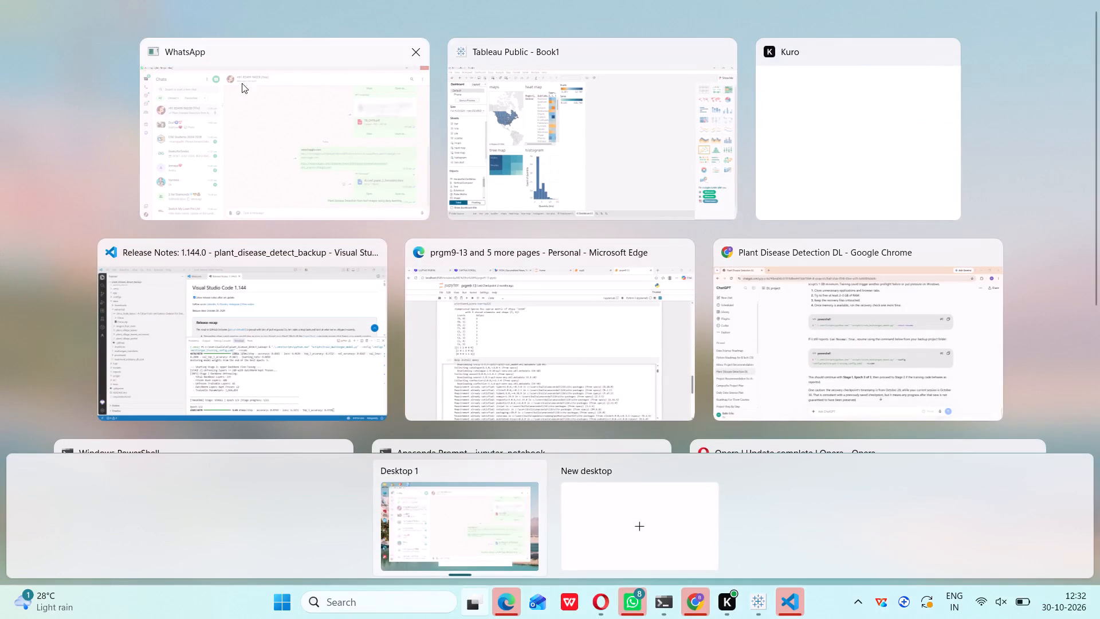
{"action": "left_click", "coordinate": [274, 107]}
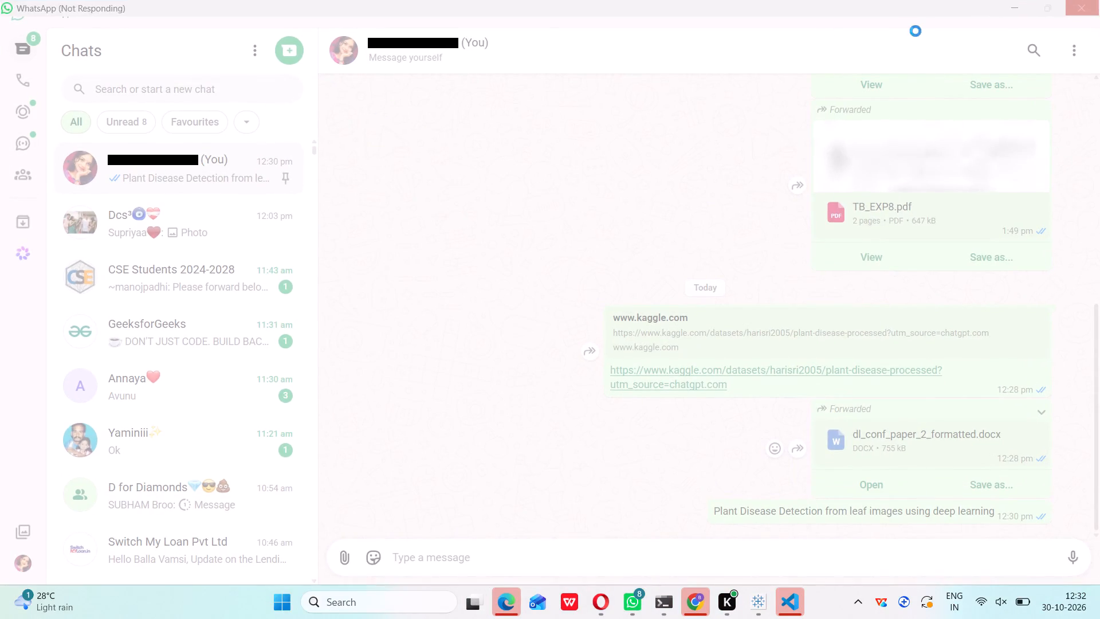
{"action": "left_click", "coordinate": [528, 0]}
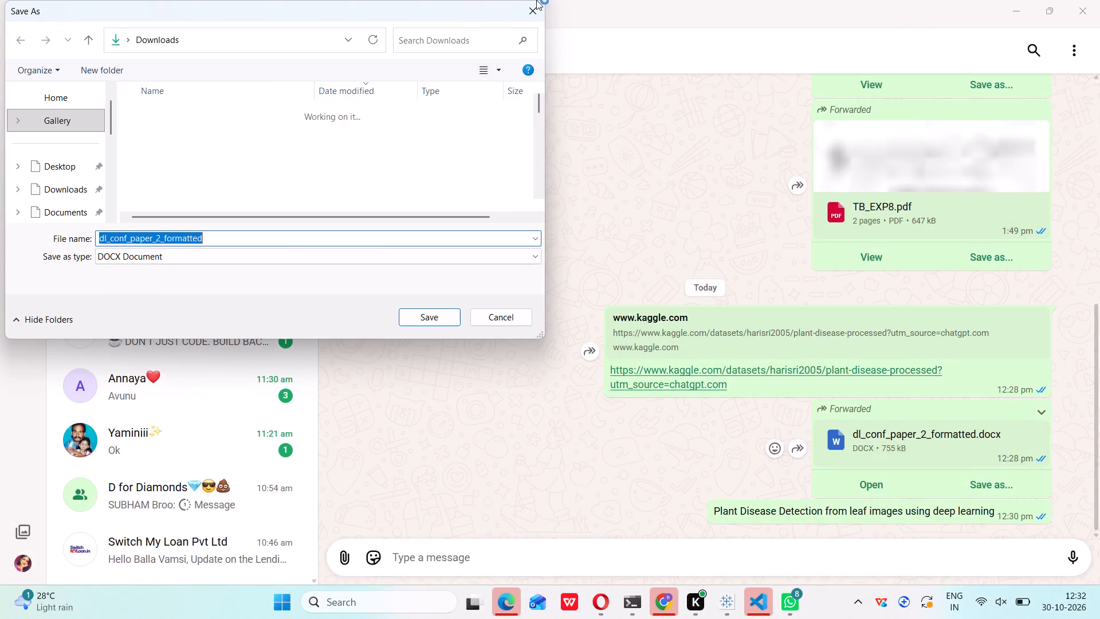
{"action": "left_click", "coordinate": [536, 9]}
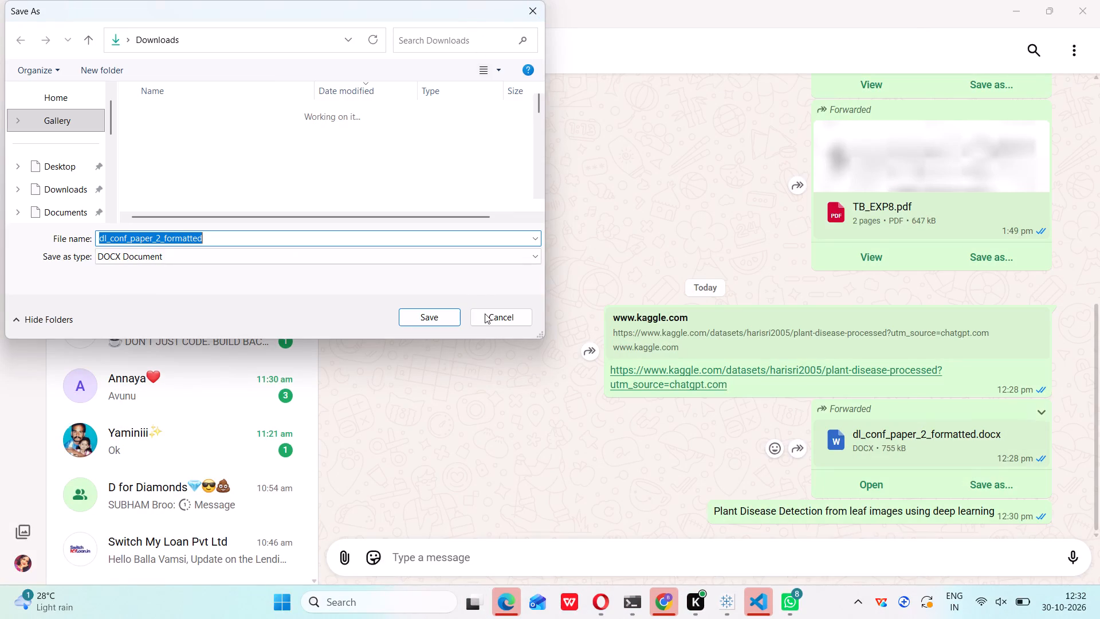
{"action": "left_click", "coordinate": [485, 314]}
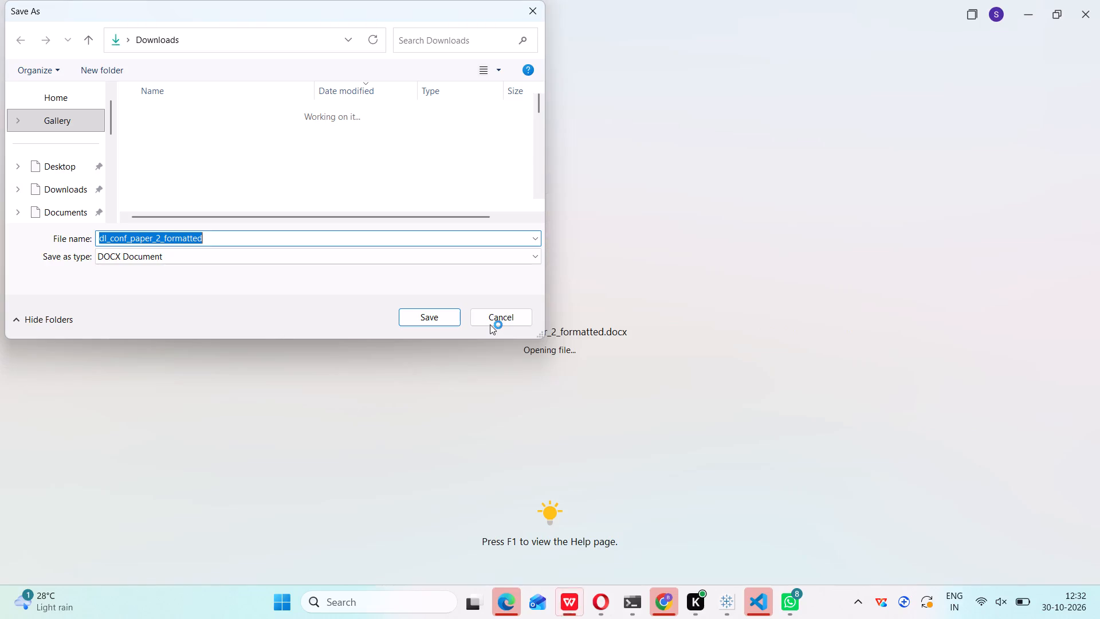
{"action": "left_click", "coordinate": [490, 324]}
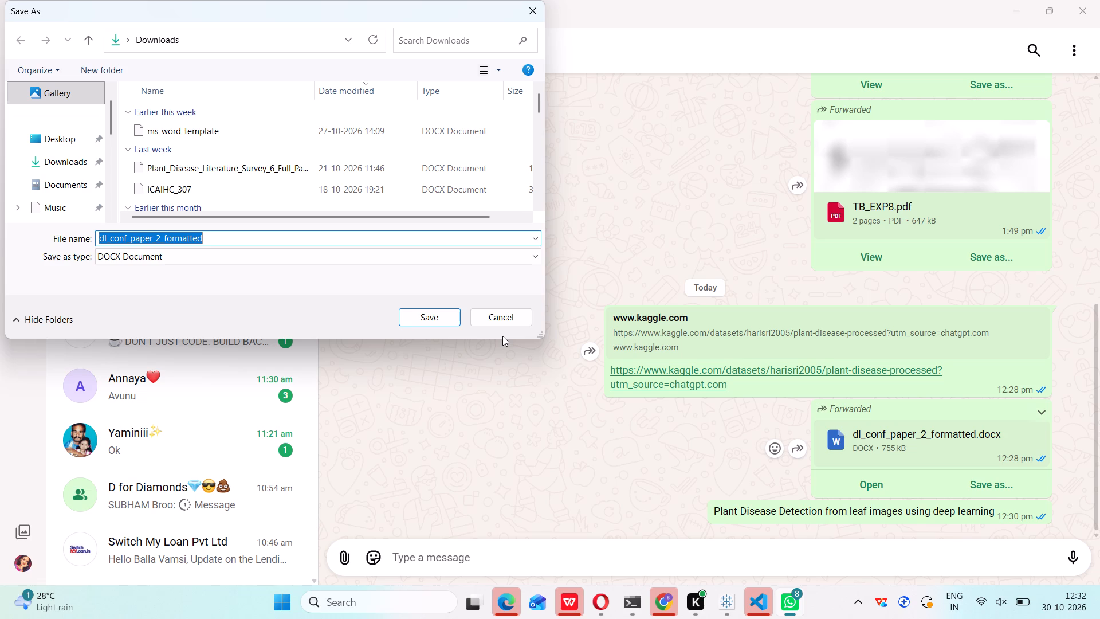
{"action": "left_click", "coordinate": [537, 6]}
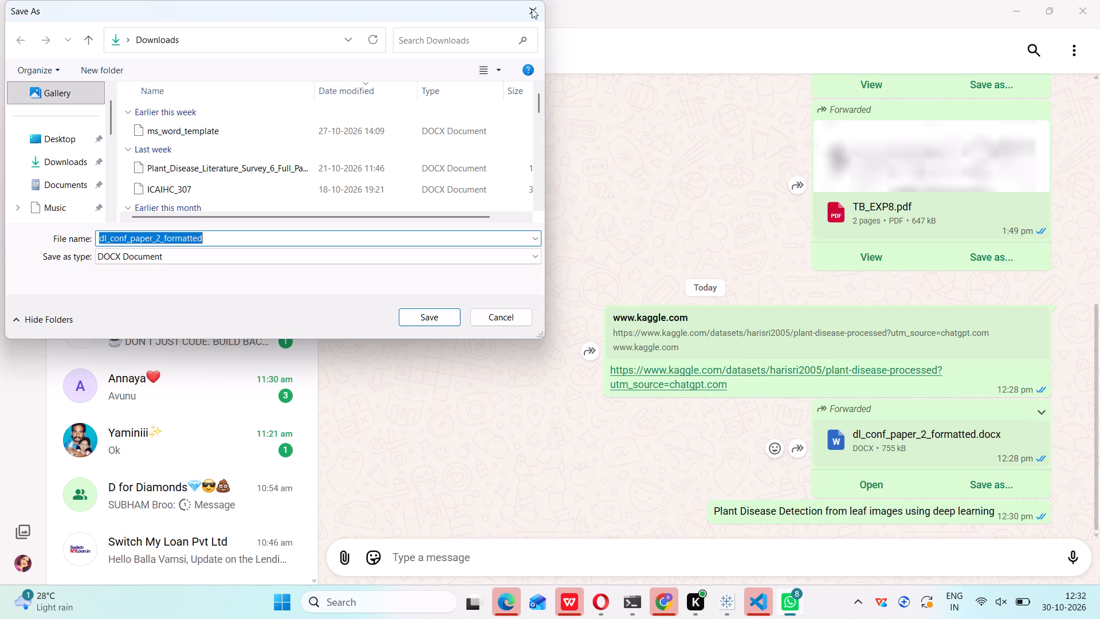